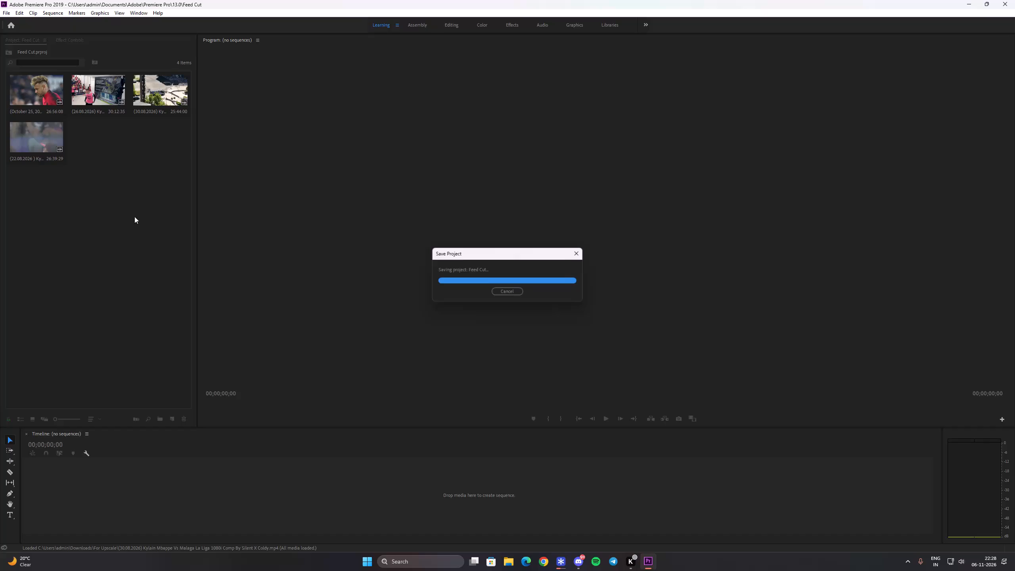
Create a sequence by placing the October 25, 2018 Neymar Jr vs Napoli clip in the empty timeline, and save the project.
{"action": "left_click", "coordinate": [132, 221]}
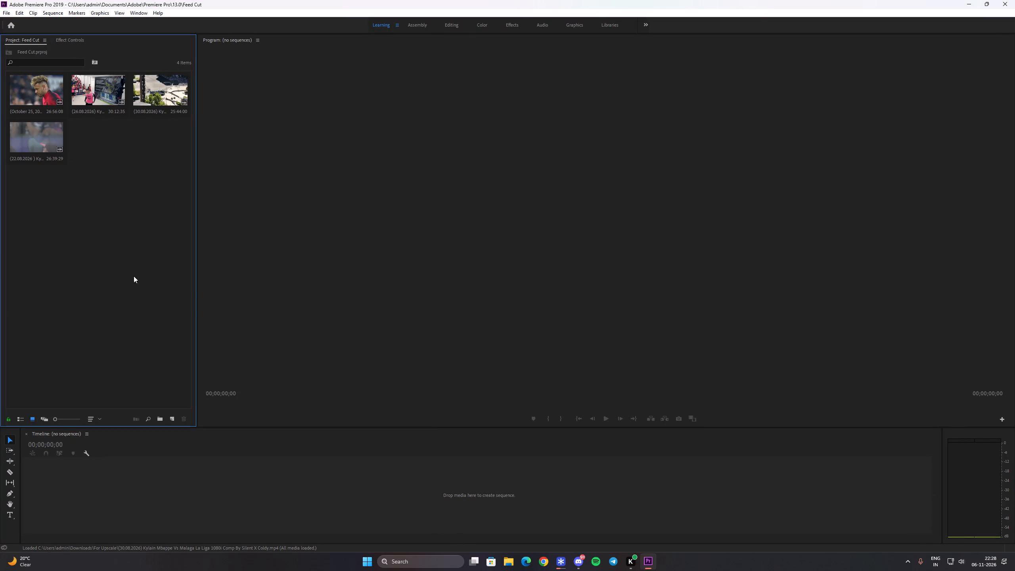
{"action": "left_click", "coordinate": [59, 185]}
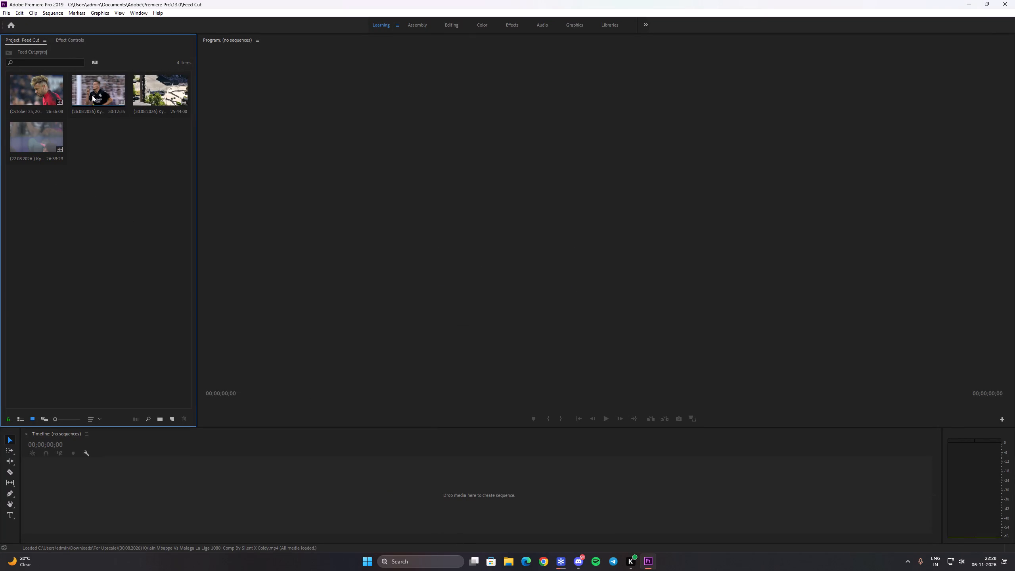
{"action": "left_click_drag", "start_coordinate": [33, 92], "coordinate": [254, 501]}
{"action": "key", "text": "ctrl+s"}
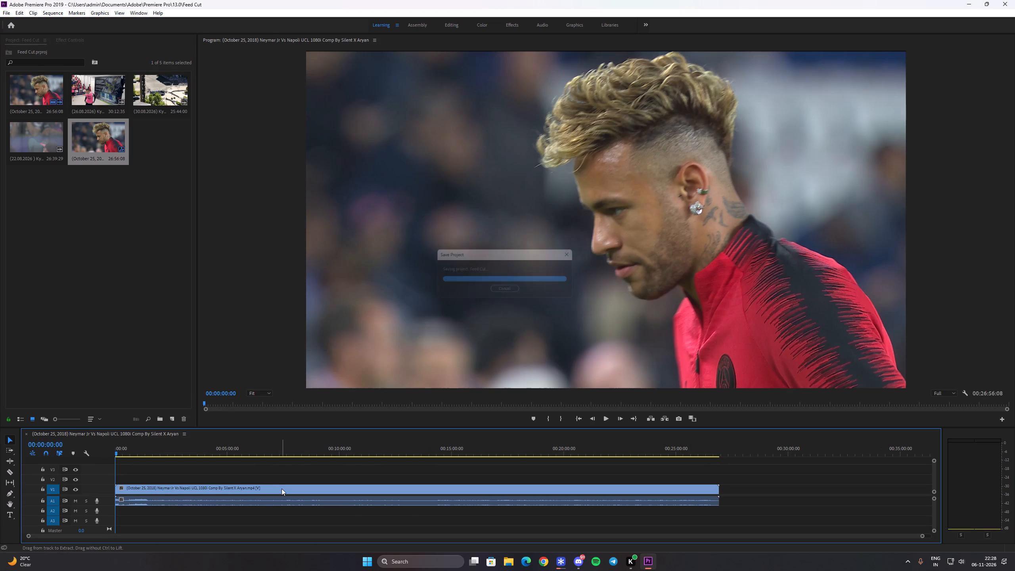
Split the Napoli clip in the tunnel scene at about 00:00:43, where the referee passes in front of the camera.
{"action": "left_click", "coordinate": [282, 489]}
{"action": "key", "text": "equal"}
{"action": "key", "text": "equal"}
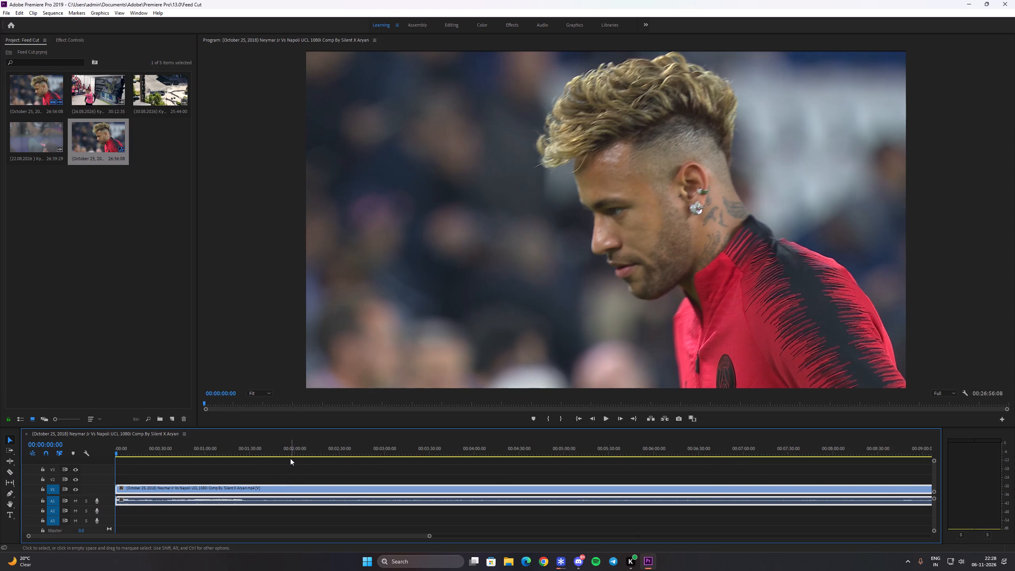
{"action": "type", "text": "==="}
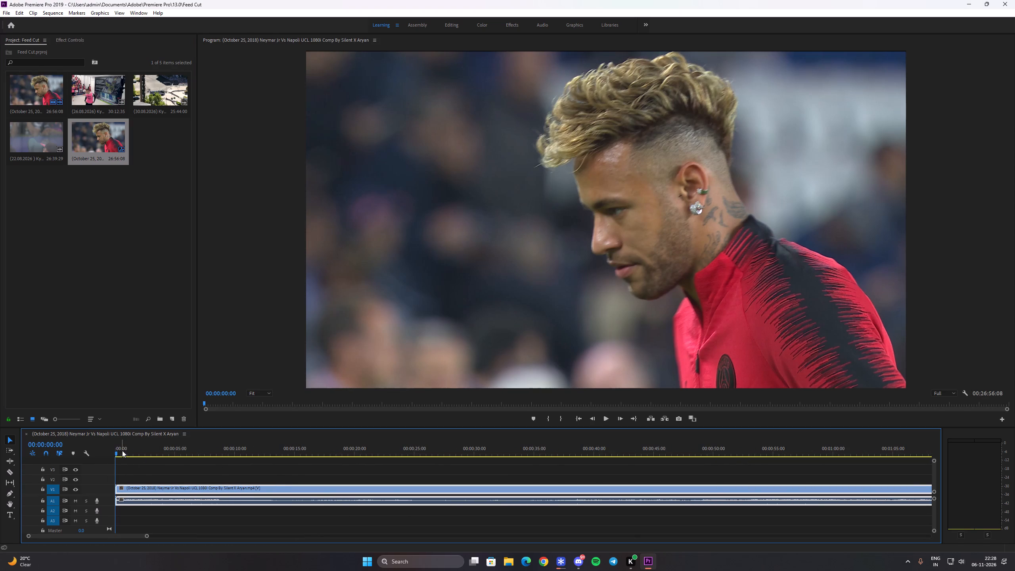
{"action": "left_click_drag", "start_coordinate": [122, 450], "coordinate": [179, 466]}
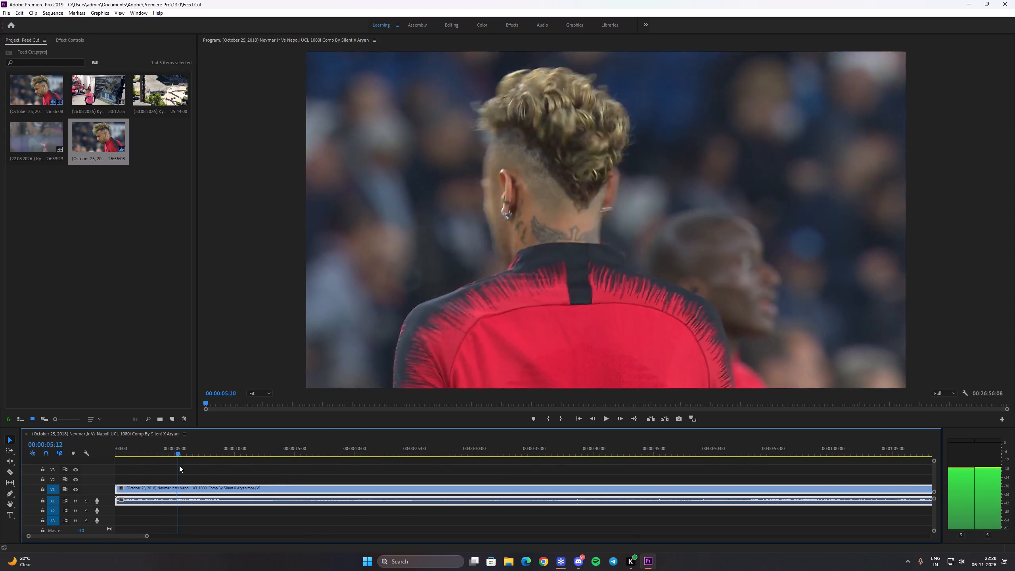
{"action": "left_click_drag", "start_coordinate": [179, 466], "coordinate": [262, 464]}
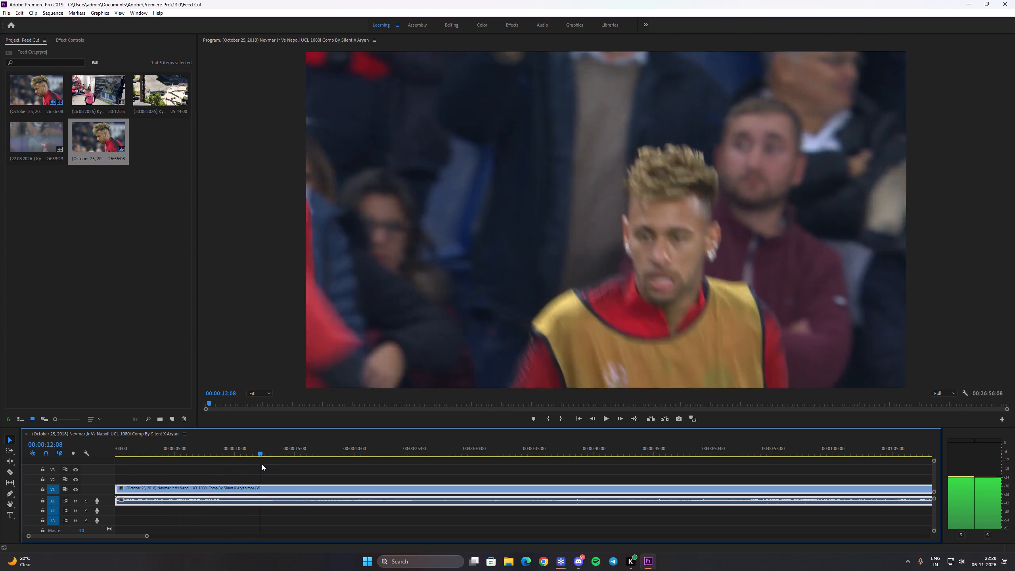
{"action": "left_click_drag", "start_coordinate": [262, 464], "coordinate": [317, 464]}
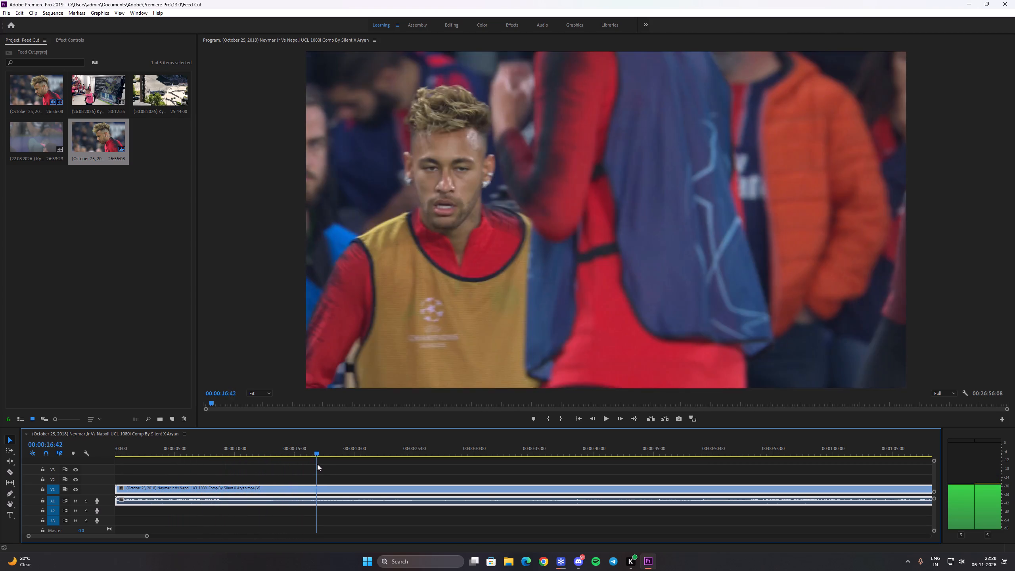
{"action": "left_click_drag", "start_coordinate": [317, 464], "coordinate": [390, 464]}
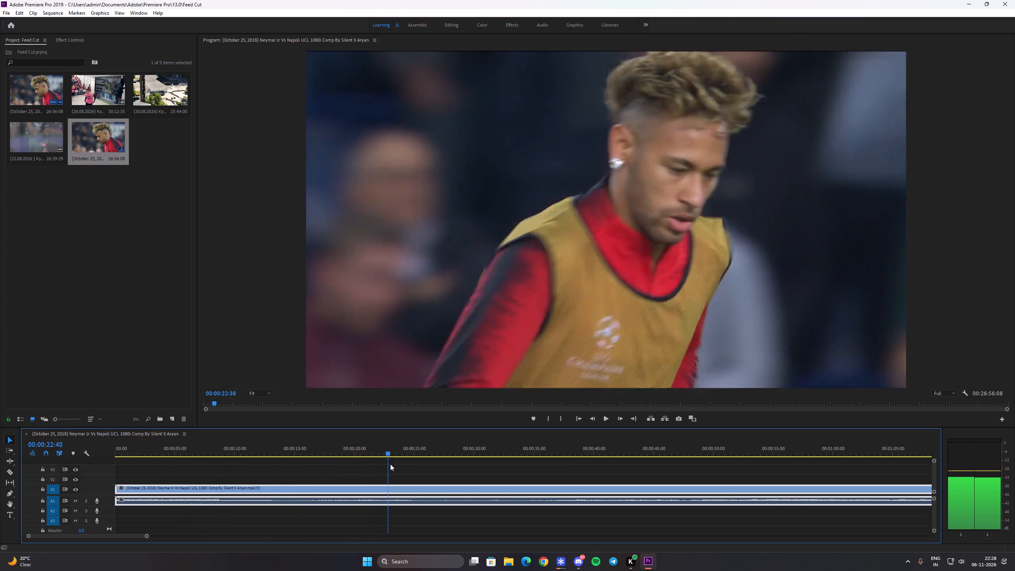
{"action": "left_click_drag", "start_coordinate": [390, 464], "coordinate": [507, 456]}
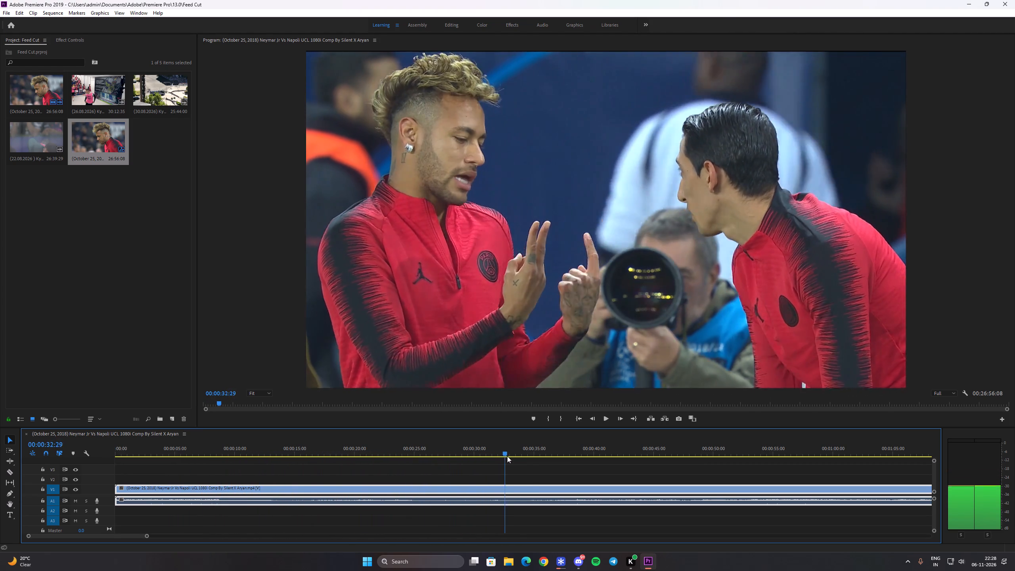
{"action": "left_click_drag", "start_coordinate": [507, 456], "coordinate": [588, 443]}
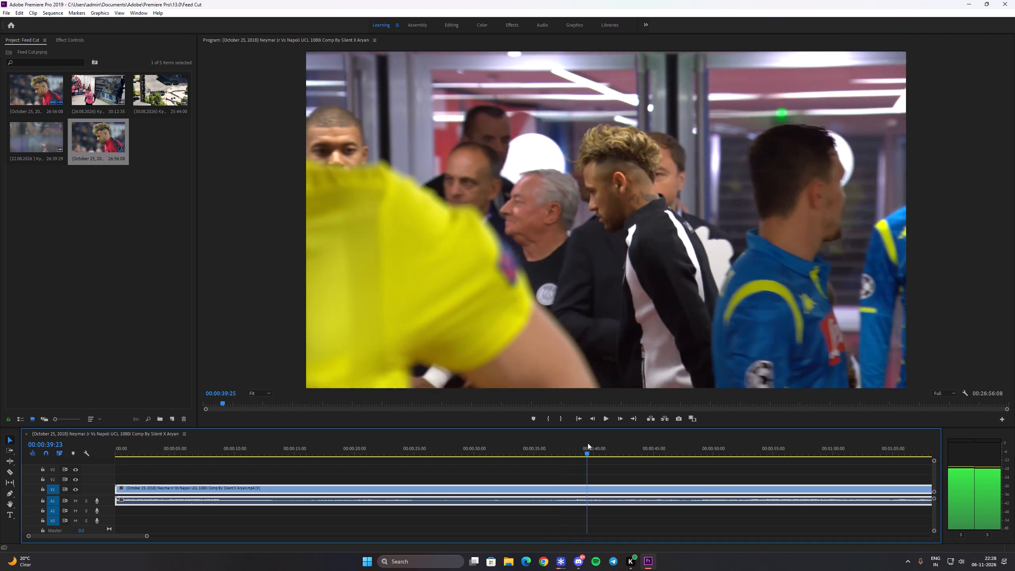
{"action": "left_click_drag", "start_coordinate": [588, 443], "coordinate": [677, 446]}
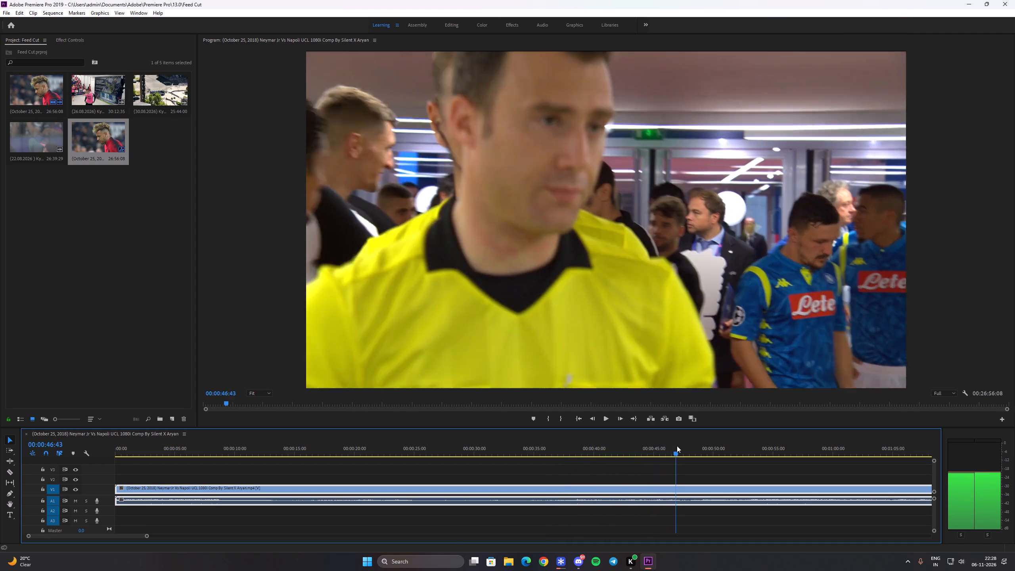
{"action": "left_click_drag", "start_coordinate": [677, 446], "coordinate": [632, 452]}
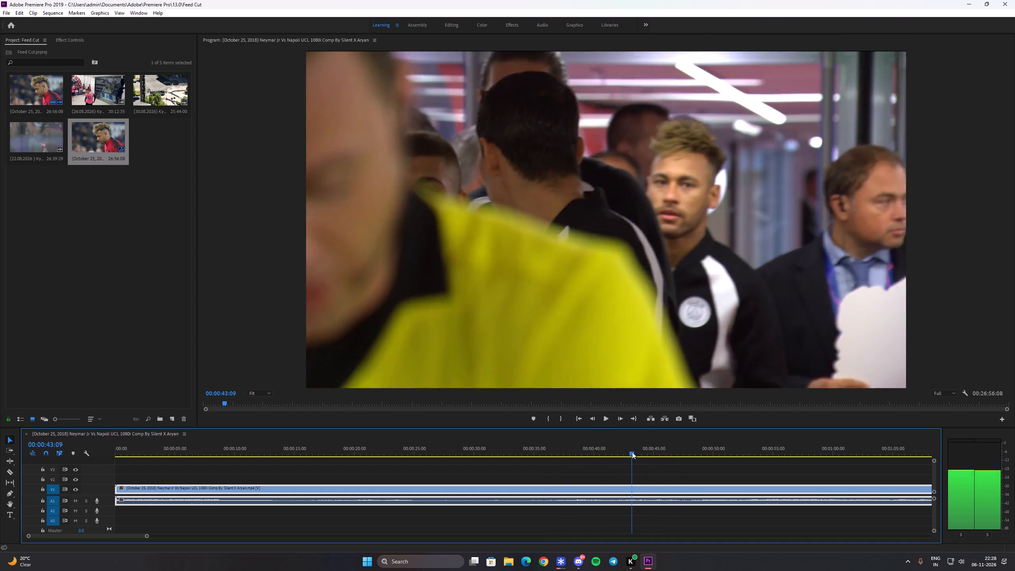
{"action": "left_click_drag", "start_coordinate": [632, 452], "coordinate": [637, 457]}
{"action": "key", "text": "c"}
{"action": "left_click", "coordinate": [638, 487]}
{"action": "key", "text": "v"}
Cut out the referee footage from about 00:00:43 to 00:00:48, close the gap and play across the join.
{"action": "left_click", "coordinate": [662, 489]}
{"action": "key", "text": "space"}
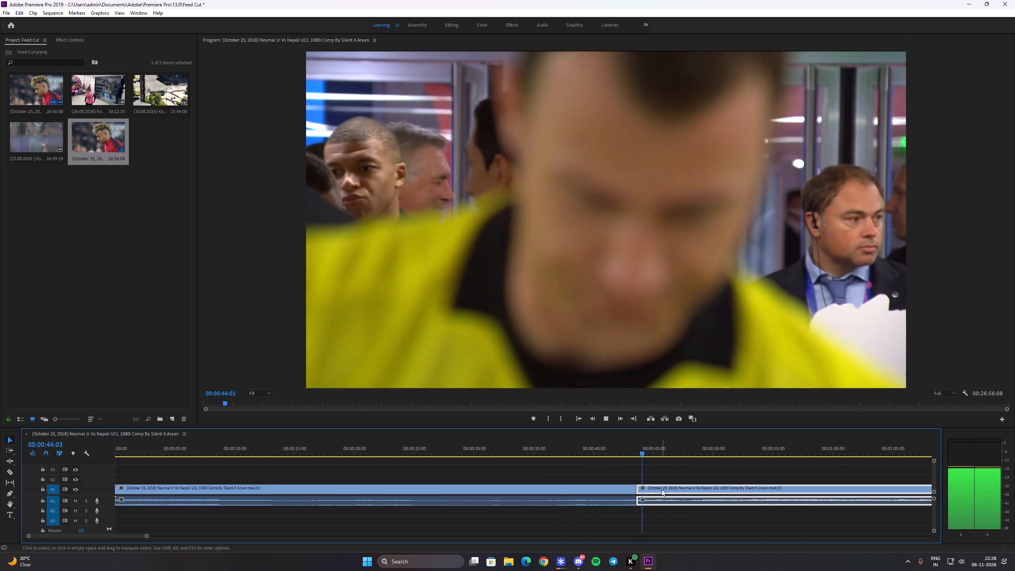
{"action": "key", "text": "minus"}
{"action": "key", "text": "minus"}
{"action": "key", "text": "space"}
{"action": "left_click_drag", "start_coordinate": [255, 450], "coordinate": [274, 458]}
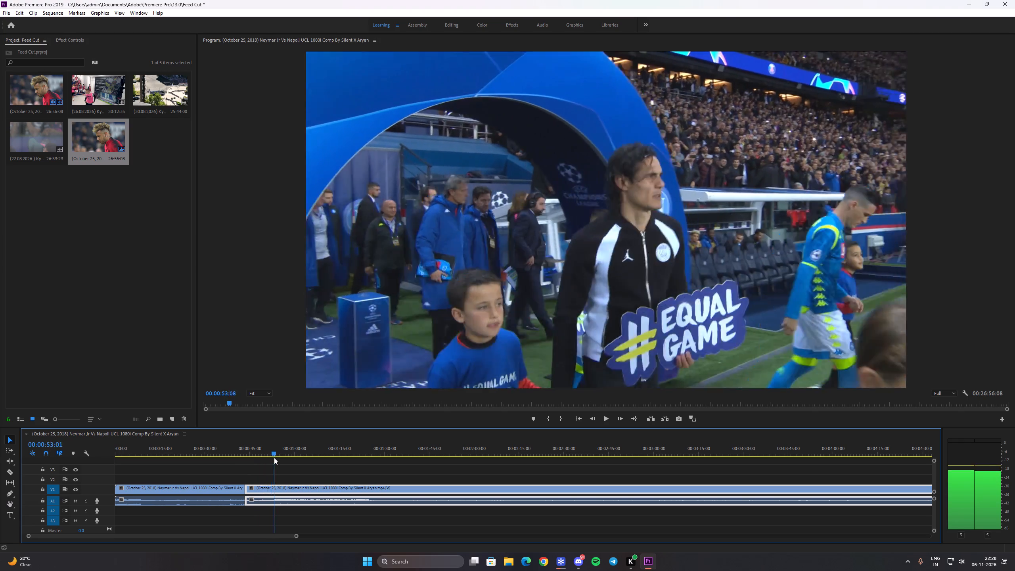
{"action": "left_click_drag", "start_coordinate": [274, 458], "coordinate": [261, 457]}
{"action": "key", "text": "c"}
{"action": "left_click", "coordinate": [261, 491]}
{"action": "key", "text": "v"}
{"action": "key", "text": "ctrl+x"}
{"action": "left_click", "coordinate": [253, 488], "text": "ctrl"}
{"action": "key", "text": "shift+Delete"}
{"action": "key", "text": "space"}
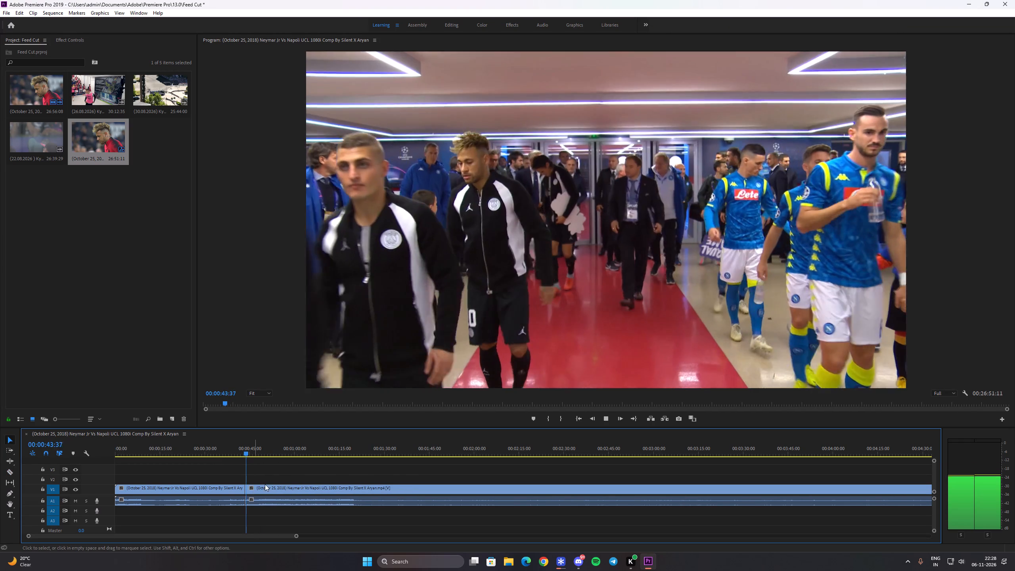
{"action": "key", "text": "space"}
Split the remaining footage at about 00:00:55, during the pre-match line-up filmed from behind the players.
{"action": "left_click_drag", "start_coordinate": [253, 452], "coordinate": [256, 455]}
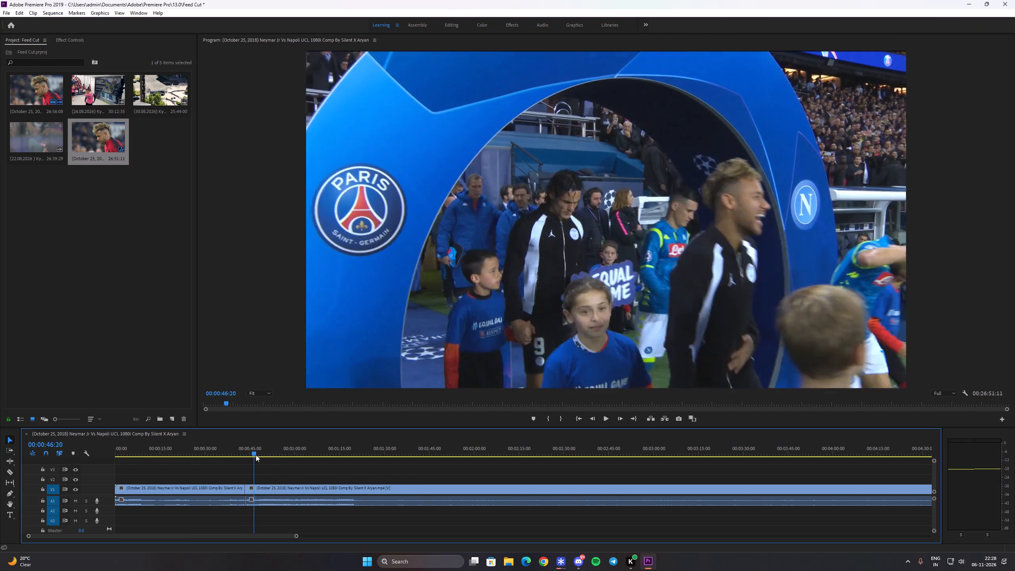
{"action": "left_click_drag", "start_coordinate": [256, 455], "coordinate": [262, 460]}
{"action": "key", "text": "c"}
{"action": "key", "text": "v"}
{"action": "left_click_drag", "start_coordinate": [259, 454], "coordinate": [269, 462]}
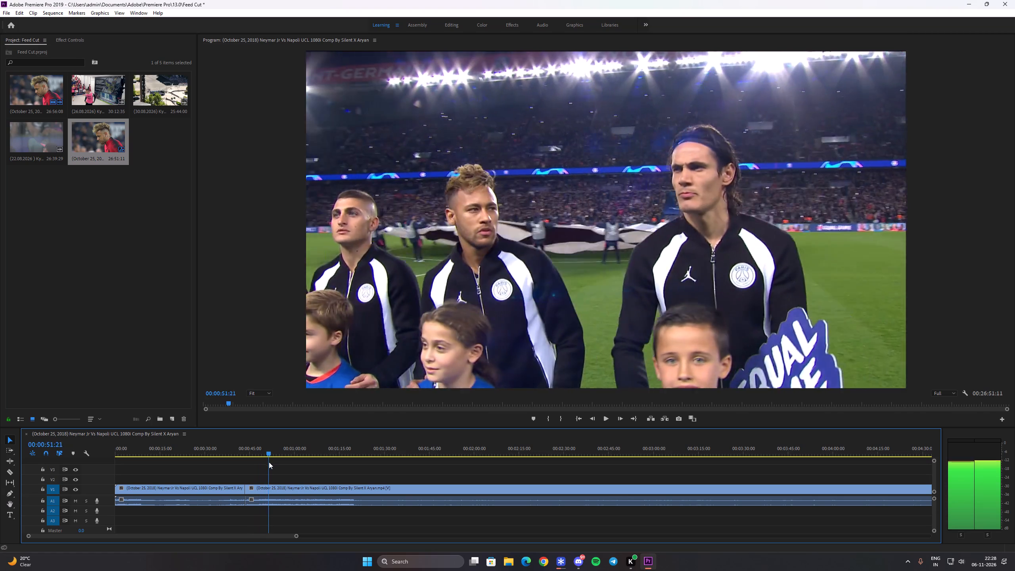
{"action": "left_click_drag", "start_coordinate": [269, 462], "coordinate": [292, 477]}
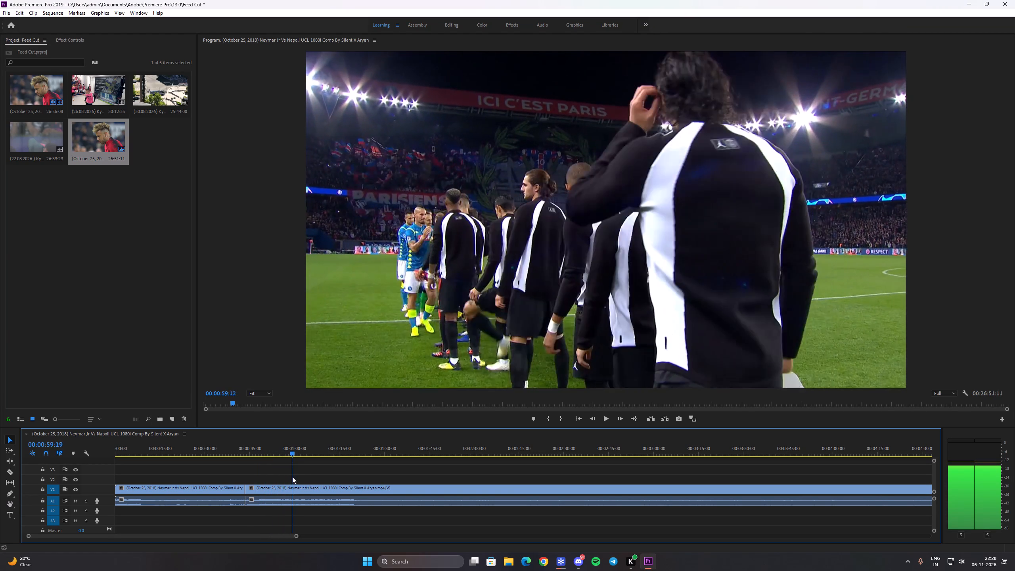
{"action": "left_click_drag", "start_coordinate": [292, 477], "coordinate": [280, 472]}
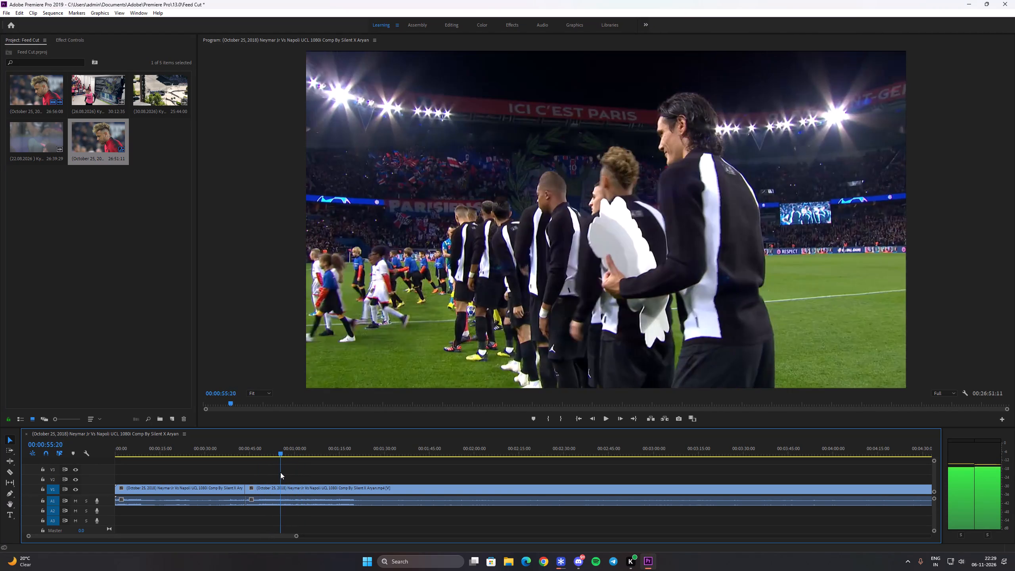
{"action": "left_click_drag", "start_coordinate": [280, 472], "coordinate": [279, 472]}
{"action": "key", "text": "c"}
{"action": "left_click", "coordinate": [280, 489]}
{"action": "key", "text": "v"}
Remove the footage from about 00:00:55 to the team photo at 00:01:03:24 and close the gap.
{"action": "left_click", "coordinate": [292, 489]}
{"action": "left_click_drag", "start_coordinate": [286, 456], "coordinate": [308, 468]}
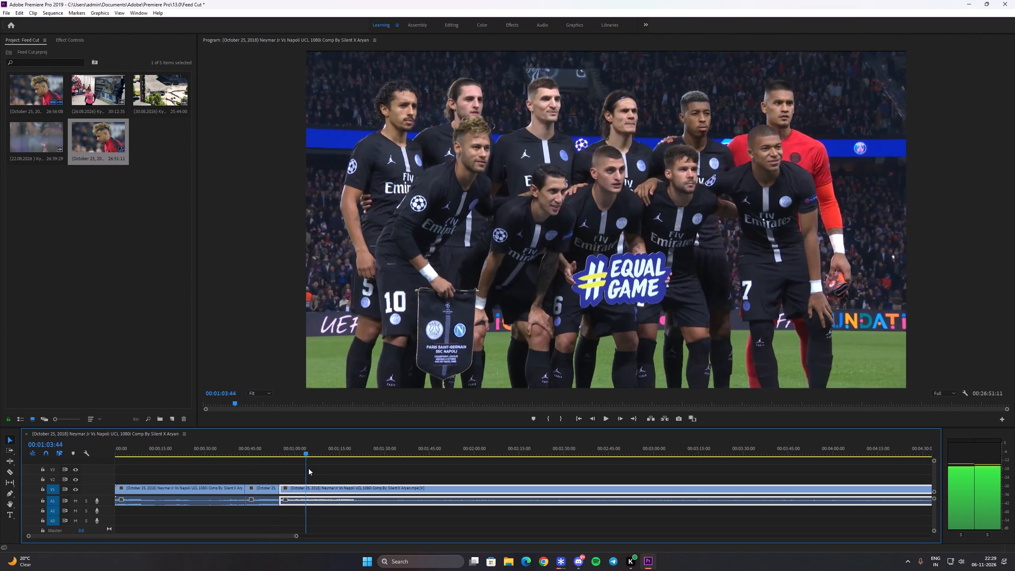
{"action": "left_click_drag", "start_coordinate": [308, 468], "coordinate": [306, 472]}
{"action": "key", "text": "c"}
{"action": "left_click", "coordinate": [305, 492]}
{"action": "key", "text": "v"}
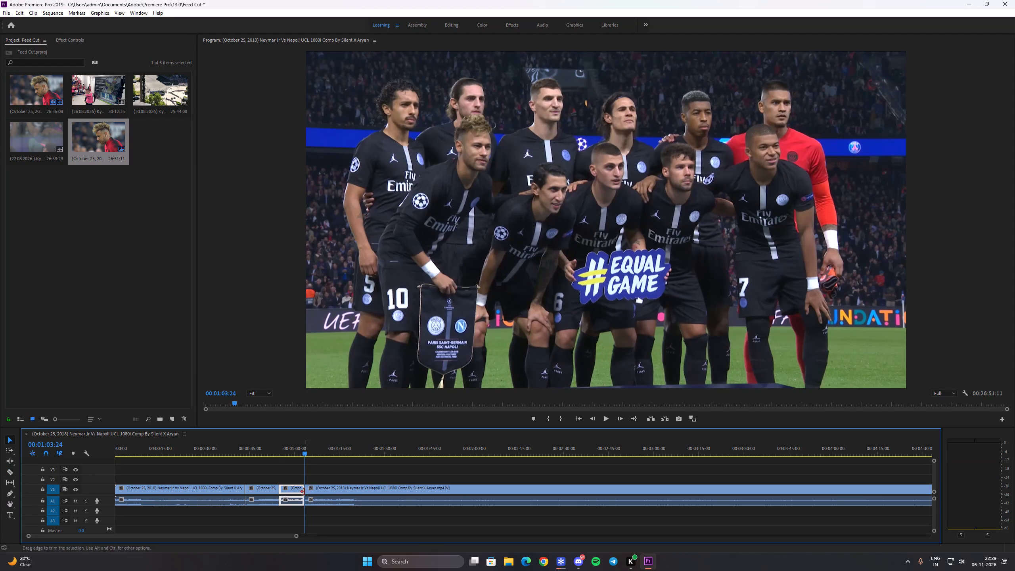
{"action": "key", "text": "ctrl+x"}
{"action": "left_click", "coordinate": [295, 490], "text": "ctrl"}
{"action": "key", "text": "shift+Delete"}
Split the remaining footage at about 00:00:58, within the team photo scenes before kick-off.
{"action": "left_click_drag", "start_coordinate": [287, 449], "coordinate": [296, 457]}
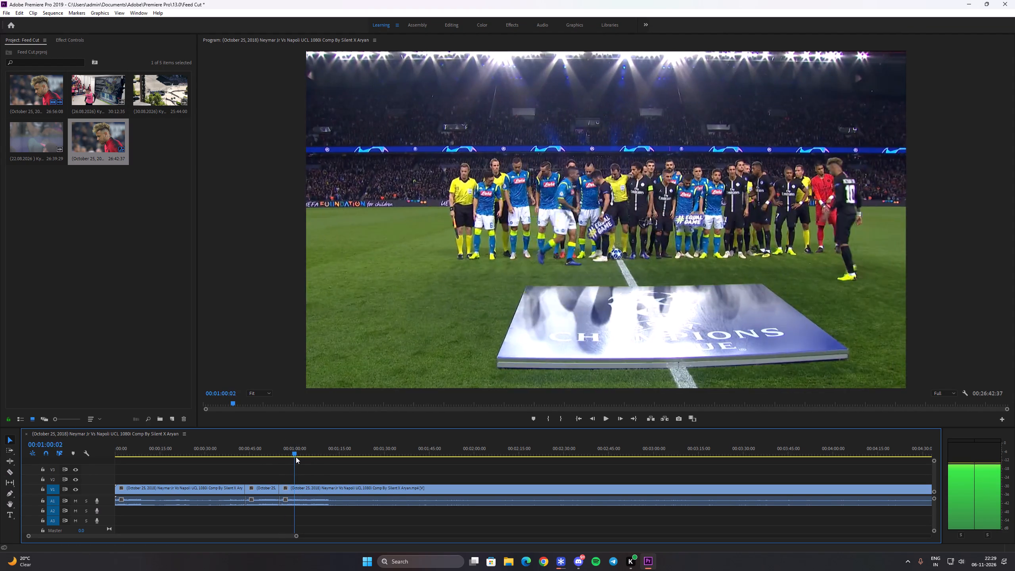
{"action": "left_click_drag", "start_coordinate": [296, 457], "coordinate": [291, 454]}
{"action": "key", "text": "c"}
{"action": "left_click", "coordinate": [292, 487]}
{"action": "key", "text": "v"}
Remove the footage from about 00:00:58 to the penalty-area attack at 00:01:14:31, close the gap and play the result.
{"action": "left_click", "coordinate": [301, 486]}
{"action": "left_click_drag", "start_coordinate": [299, 448], "coordinate": [310, 457]}
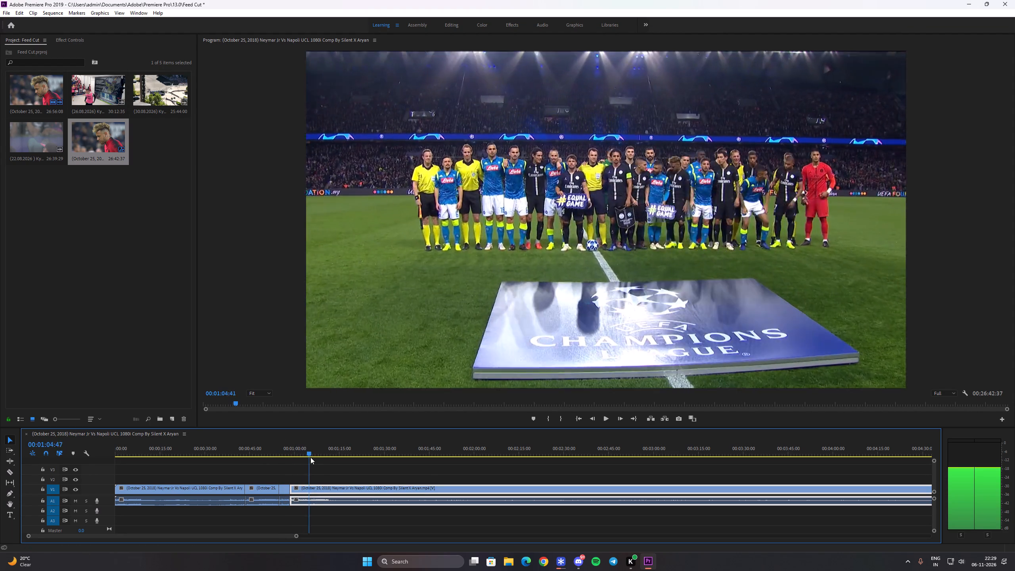
{"action": "left_click_drag", "start_coordinate": [310, 457], "coordinate": [356, 468]}
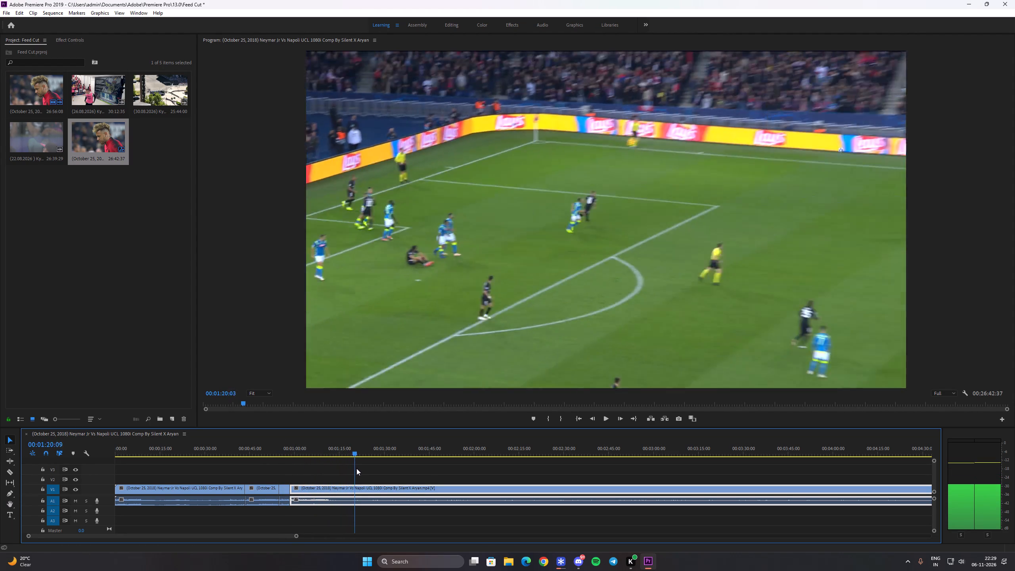
{"action": "left_click_drag", "start_coordinate": [356, 468], "coordinate": [360, 466]}
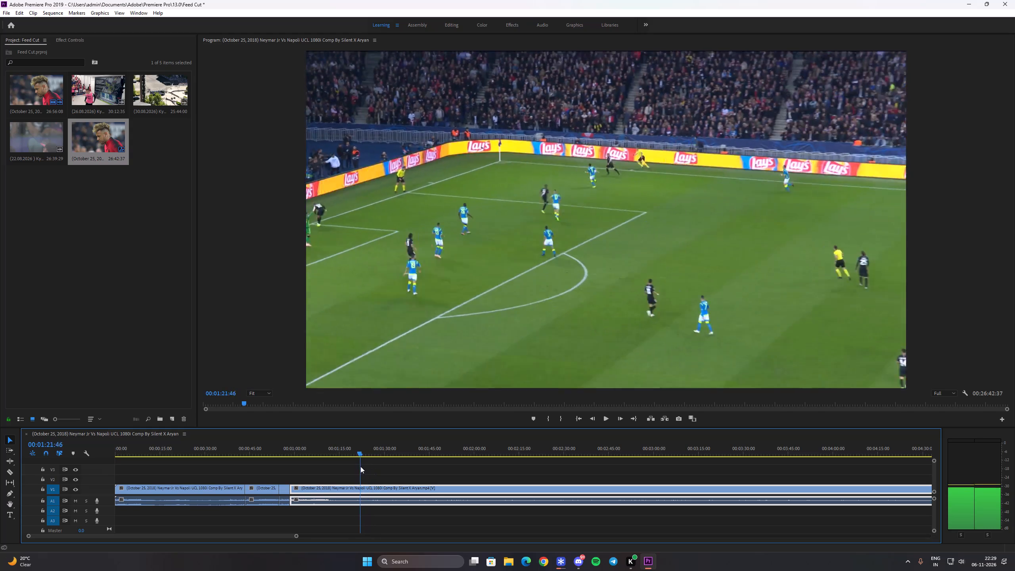
{"action": "left_click_drag", "start_coordinate": [360, 466], "coordinate": [339, 464]}
{"action": "key", "text": "c"}
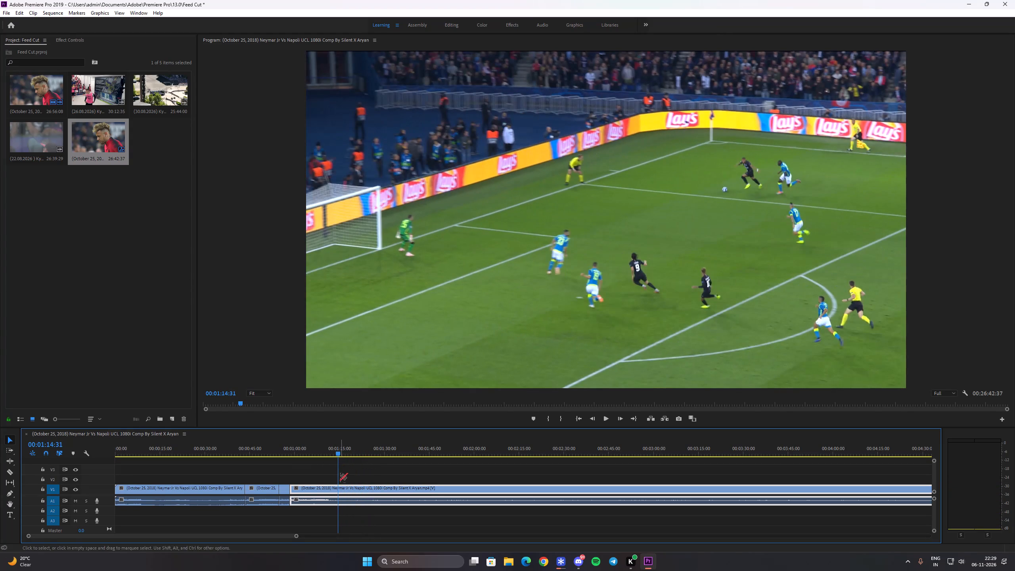
{"action": "left_click", "coordinate": [339, 487]}
{"action": "key", "text": "v"}
{"action": "key", "text": "ctrl+x"}
{"action": "left_click", "coordinate": [329, 489], "text": "ctrl"}
{"action": "key", "text": "shift+Delete"}
{"action": "key", "text": "space"}
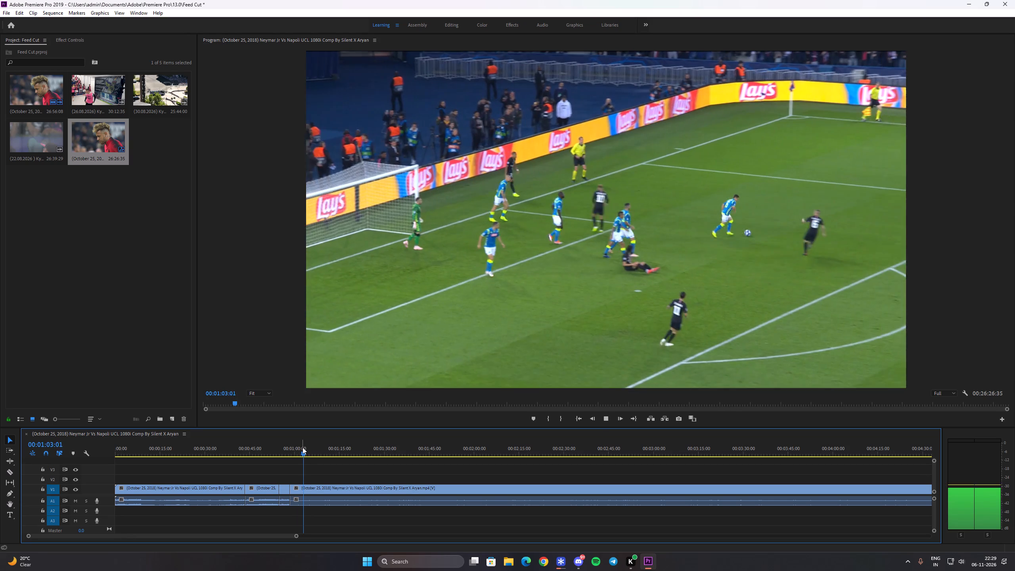
{"action": "key", "text": "space"}
Split the match footage at 00:01:05:11, after the attack in the penalty area.
{"action": "left_click_drag", "start_coordinate": [306, 451], "coordinate": [315, 466]}
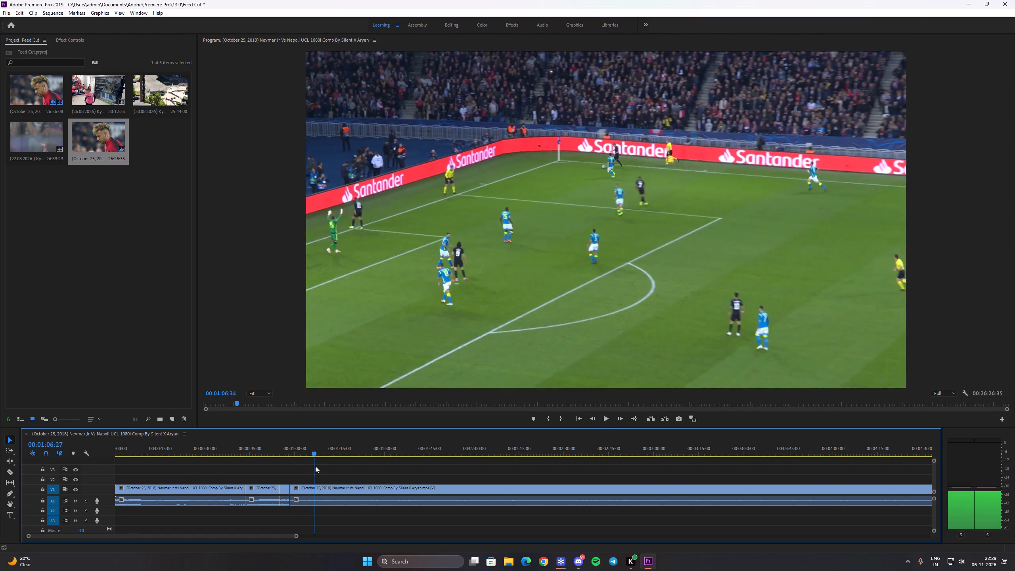
{"action": "left_click_drag", "start_coordinate": [315, 466], "coordinate": [311, 466]}
{"action": "key", "text": "c"}
{"action": "left_click", "coordinate": [311, 487]}
{"action": "key", "text": "v"}
Remove the wide-shot footage from 00:01:05:11 to Neymar's close-up on the grass at 00:01:10:46 and close the gap.
{"action": "left_click", "coordinate": [326, 488]}
{"action": "left_click_drag", "start_coordinate": [320, 452], "coordinate": [326, 458]}
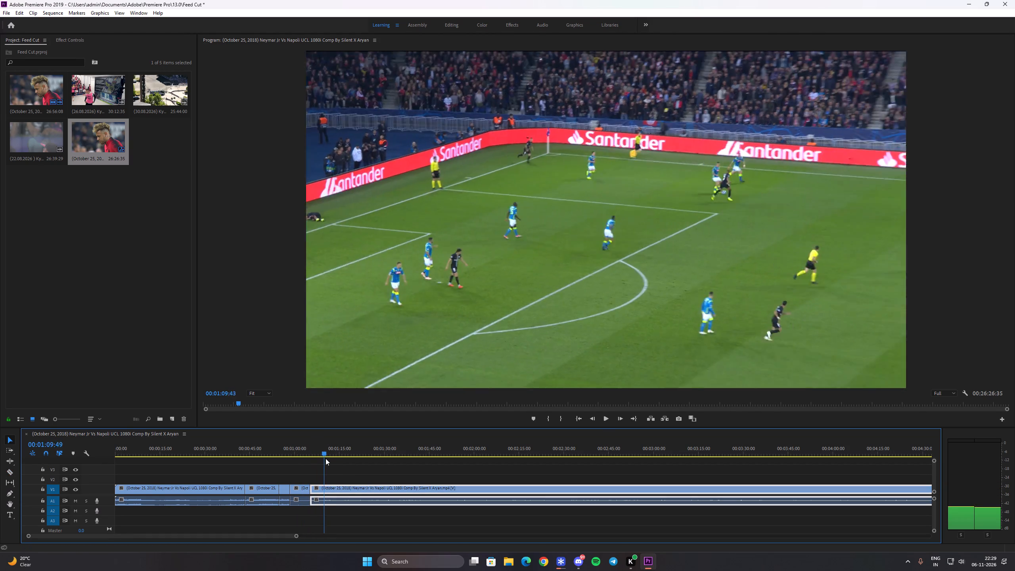
{"action": "left_click_drag", "start_coordinate": [326, 458], "coordinate": [328, 466]}
{"action": "key", "text": "c"}
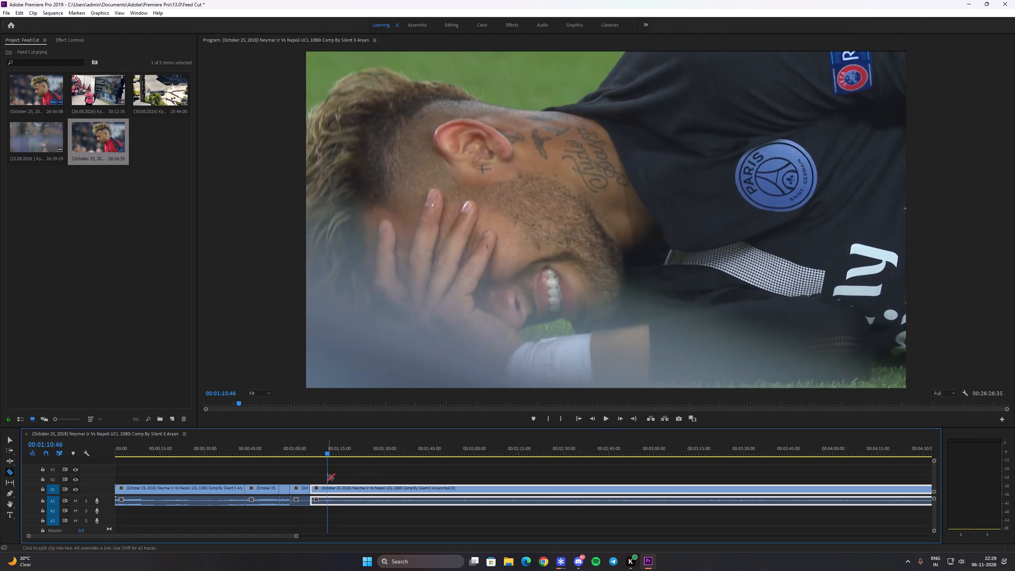
{"action": "left_click", "coordinate": [328, 488]}
{"action": "key", "text": "v"}
{"action": "key", "text": "ctrl+x"}
{"action": "left_click", "coordinate": [321, 487], "text": "ctrl"}
{"action": "key", "text": "shift+Delete"}
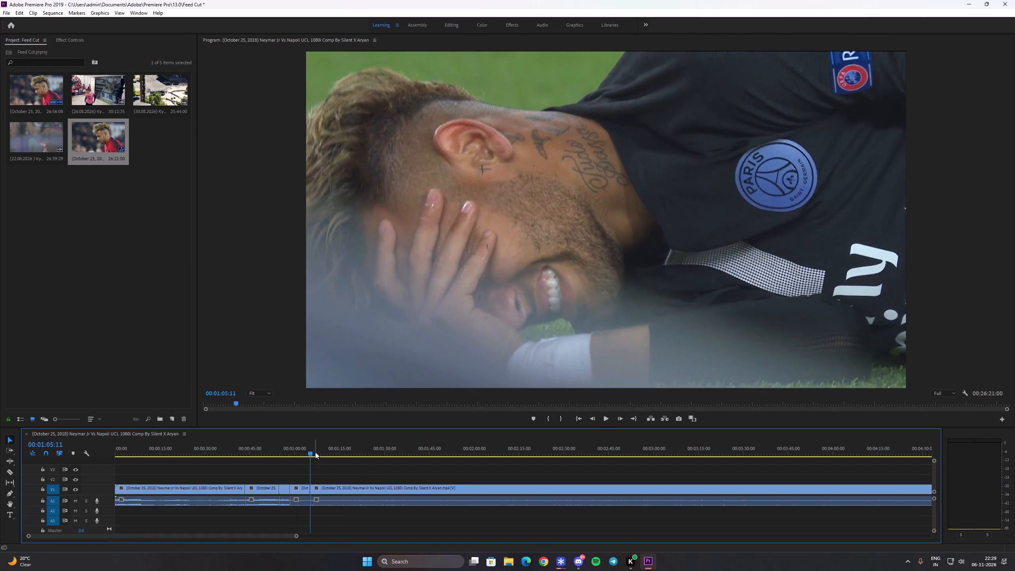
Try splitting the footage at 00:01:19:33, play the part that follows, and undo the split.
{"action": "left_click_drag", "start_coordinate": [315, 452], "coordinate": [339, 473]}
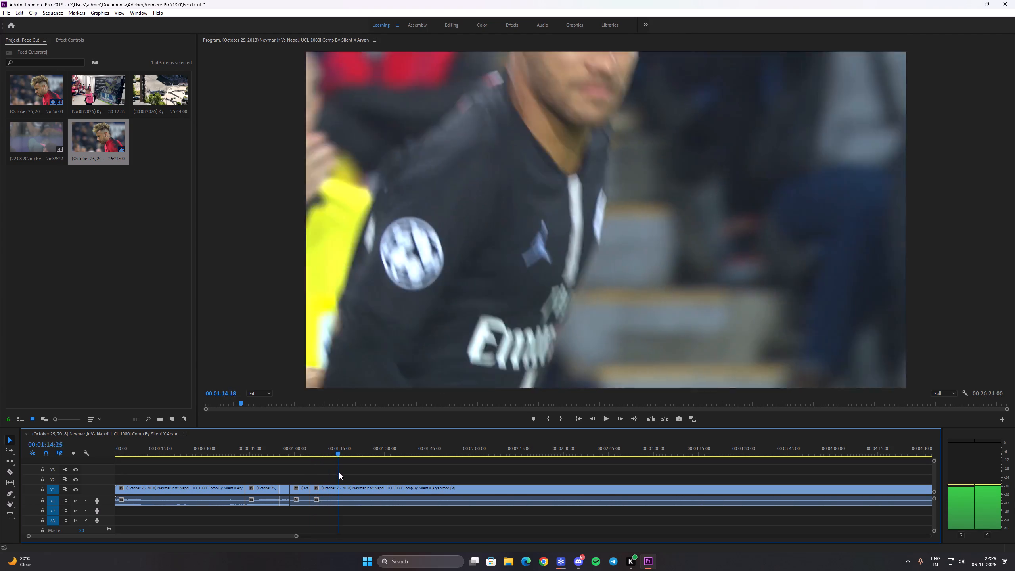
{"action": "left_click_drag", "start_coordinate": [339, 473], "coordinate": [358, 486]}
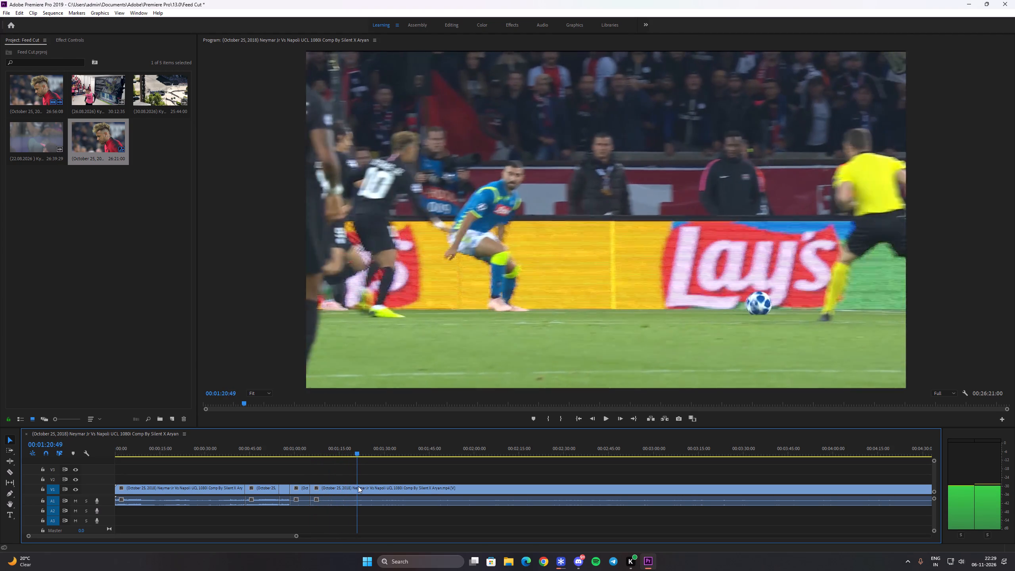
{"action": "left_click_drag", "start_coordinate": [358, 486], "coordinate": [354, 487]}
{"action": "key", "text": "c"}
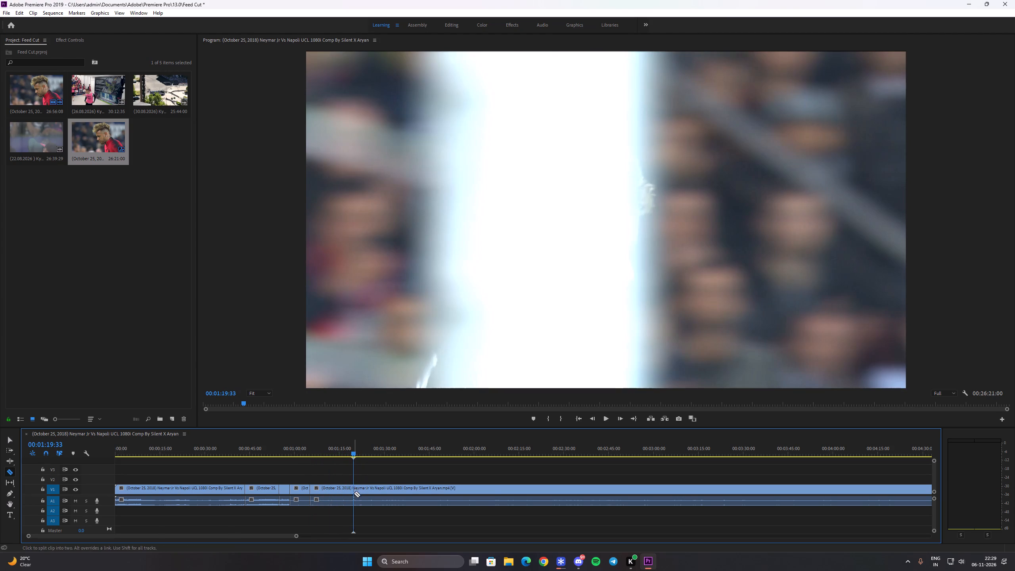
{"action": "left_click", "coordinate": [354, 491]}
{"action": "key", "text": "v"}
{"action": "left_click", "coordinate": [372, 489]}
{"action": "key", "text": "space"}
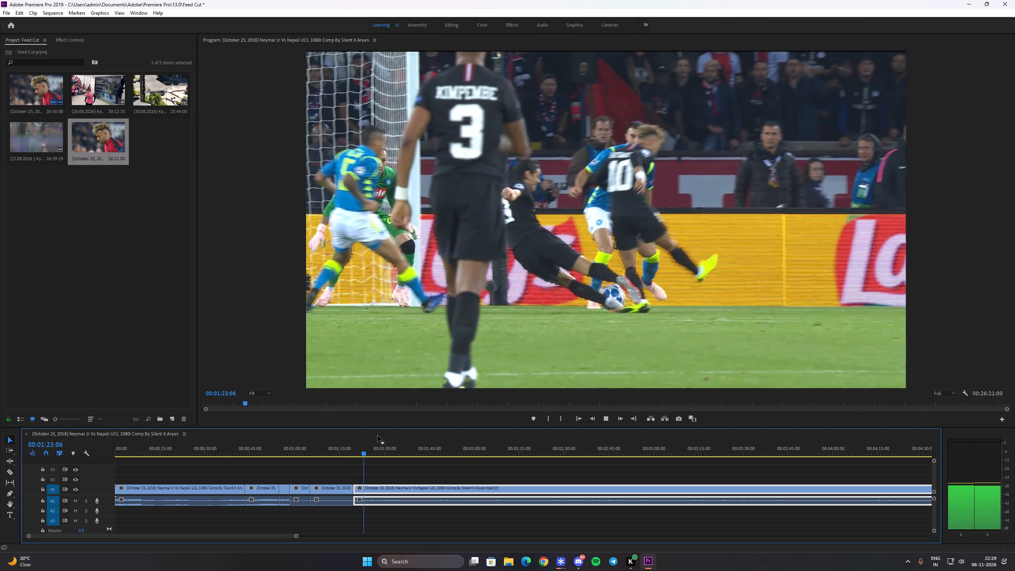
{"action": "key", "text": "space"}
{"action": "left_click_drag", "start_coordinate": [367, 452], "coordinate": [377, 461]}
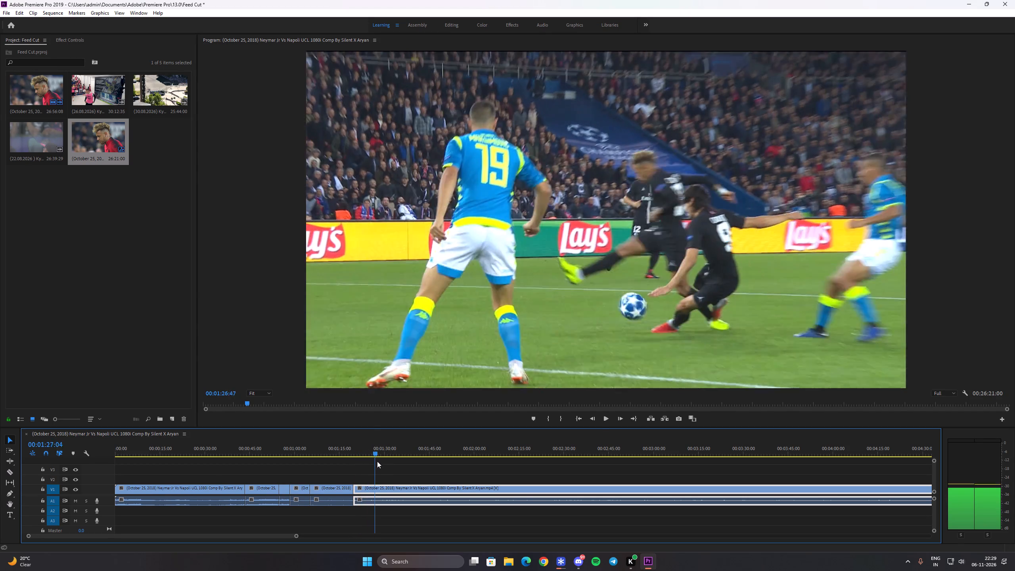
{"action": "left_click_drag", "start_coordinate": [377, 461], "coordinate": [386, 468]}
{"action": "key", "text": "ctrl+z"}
Split the match footage at about 00:01:30 and play the part after the cut.
{"action": "key", "text": "c"}
{"action": "left_click", "coordinate": [385, 488]}
{"action": "key", "text": "v"}
{"action": "left_click", "coordinate": [407, 489]}
{"action": "key", "text": "space"}
{"action": "key", "text": "space"}
Split the footage at 00:01:58:05, at the close shot of Neymar running towards the ball.
{"action": "left_click_drag", "start_coordinate": [395, 451], "coordinate": [405, 455]}
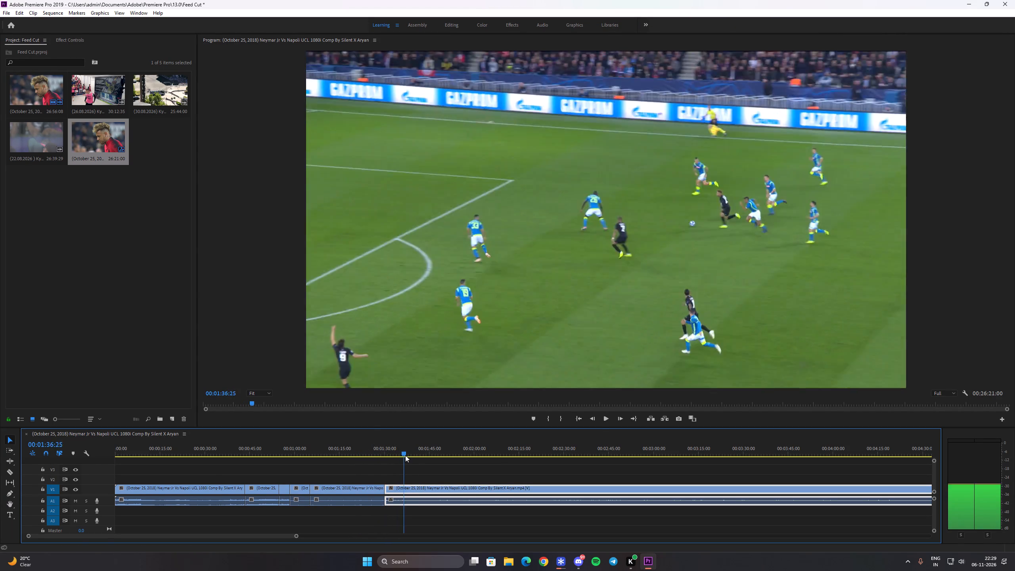
{"action": "left_click_drag", "start_coordinate": [405, 455], "coordinate": [449, 463]}
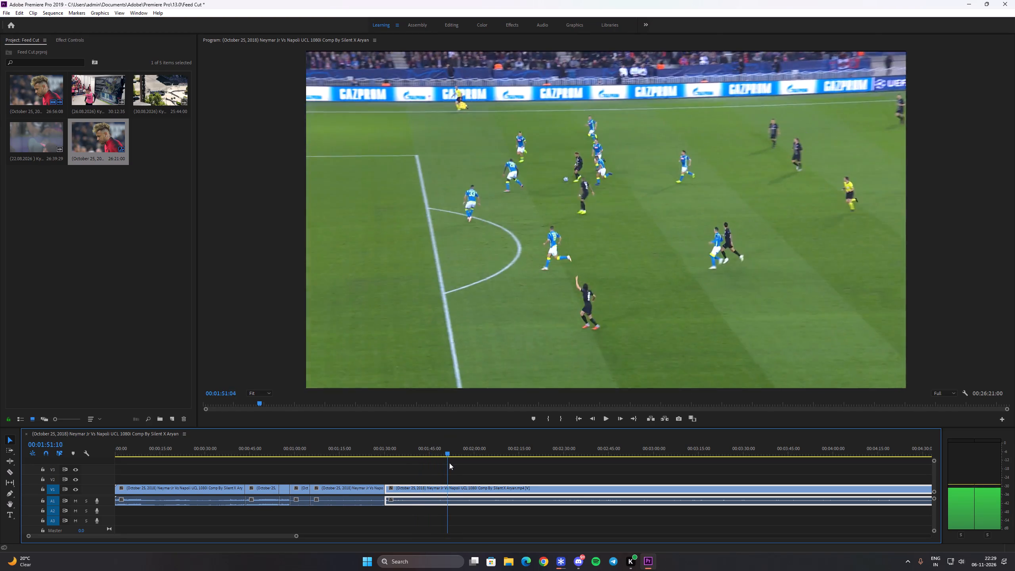
{"action": "left_click_drag", "start_coordinate": [449, 463], "coordinate": [474, 456]}
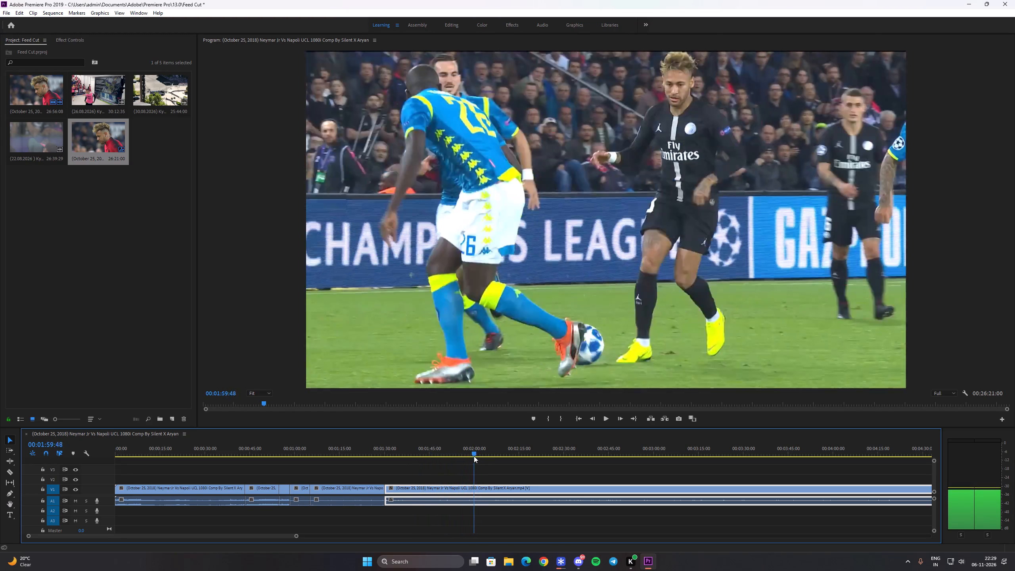
{"action": "left_click_drag", "start_coordinate": [474, 456], "coordinate": [469, 455]}
{"action": "key", "text": "c"}
{"action": "left_click", "coordinate": [467, 487]}
{"action": "key", "text": "v"}
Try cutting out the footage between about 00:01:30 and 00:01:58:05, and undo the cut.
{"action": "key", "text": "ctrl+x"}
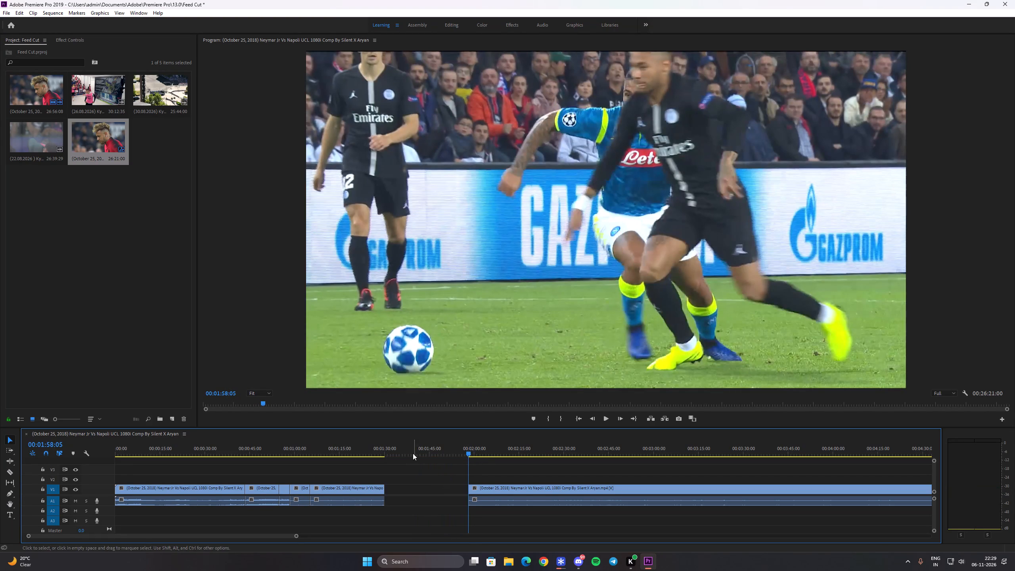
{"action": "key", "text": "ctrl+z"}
Remove the footage from about 00:01:30 to the wide-shot attack at 00:01:35:35 and close the gap.
{"action": "left_click_drag", "start_coordinate": [396, 448], "coordinate": [402, 452]}
{"action": "key", "text": "c"}
{"action": "left_click", "coordinate": [404, 485]}
{"action": "key", "text": "v"}
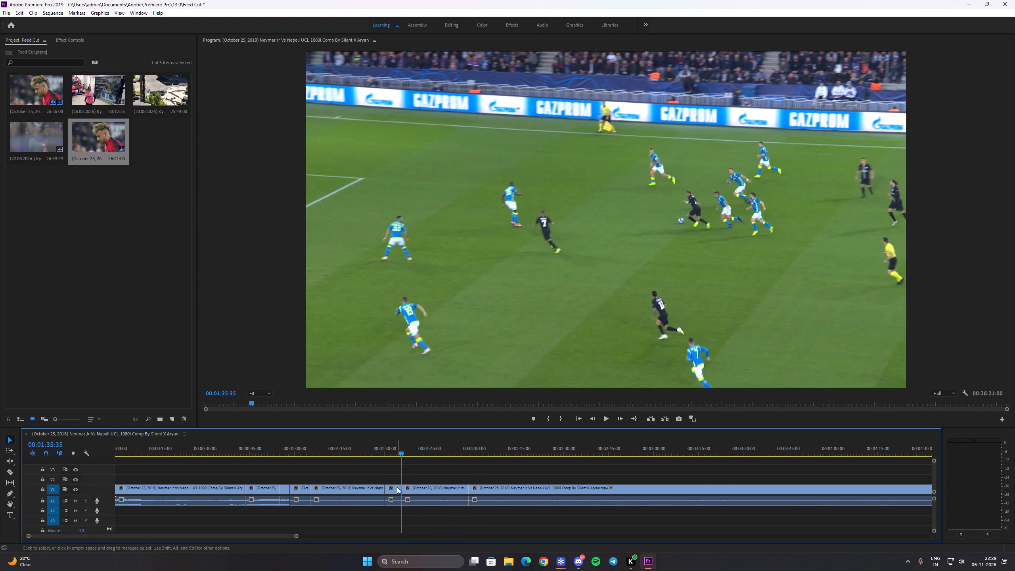
{"action": "left_click", "coordinate": [395, 488]}
{"action": "key", "text": "ctrl+x"}
{"action": "left_click", "coordinate": [393, 487], "text": "ctrl"}
{"action": "key", "text": "shift+Delete"}
Play through the attack, remove the footage from 00:01:36:06 to the next existing cut, and close the gap.
{"action": "key", "text": "space"}
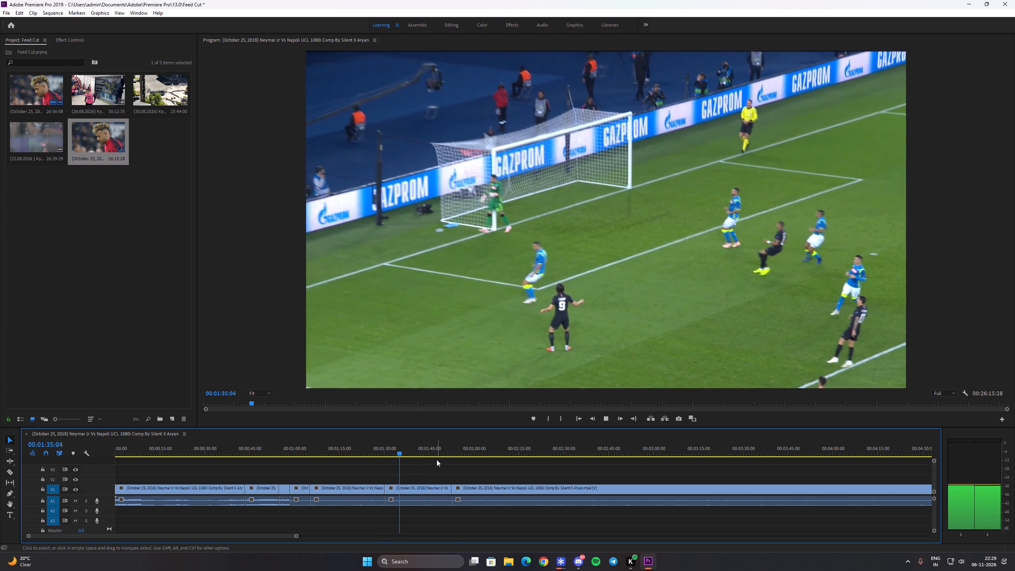
{"action": "key", "text": "space"}
{"action": "key", "text": "c"}
{"action": "left_click", "coordinate": [404, 488]}
{"action": "key", "text": "v"}
{"action": "left_click", "coordinate": [416, 490]}
{"action": "key", "text": "ctrl+x"}
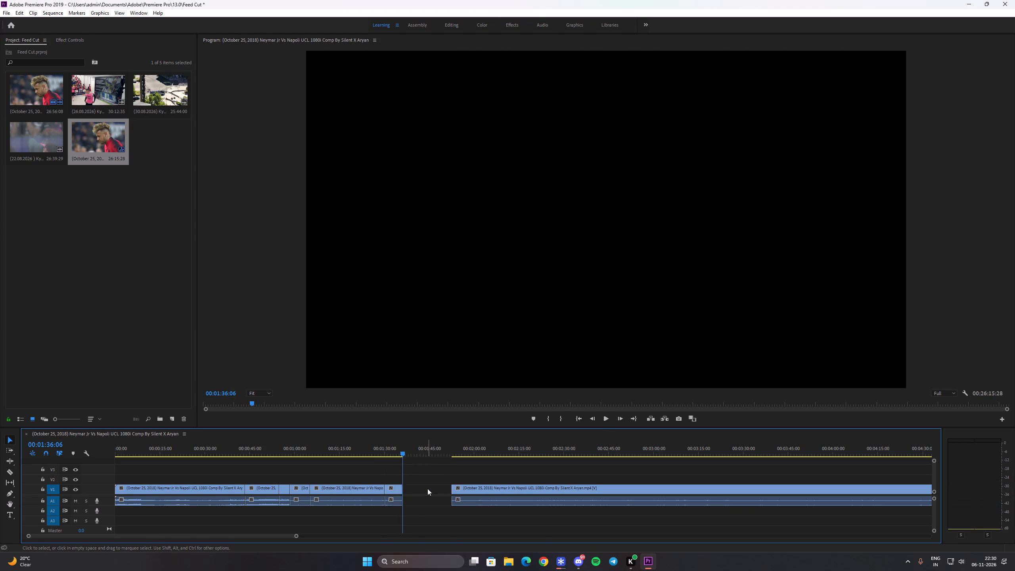
{"action": "left_click", "coordinate": [427, 489], "text": "ctrl"}
{"action": "key", "text": "shift+Delete"}
Split the footage at about 00:01:44, after the pitch-level shot of PSG's number 9, and select the part that follows.
{"action": "left_click_drag", "start_coordinate": [407, 449], "coordinate": [427, 466]}
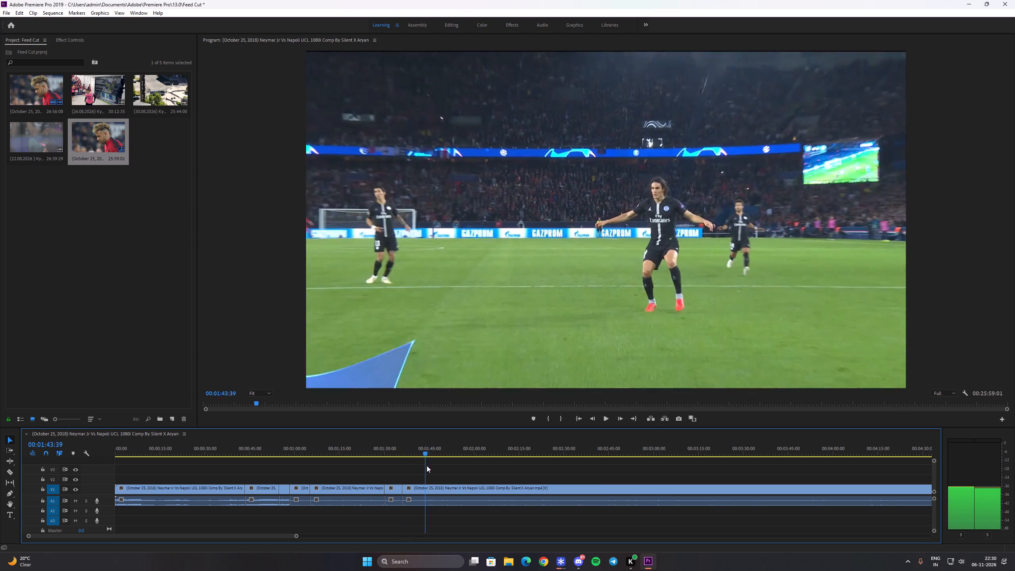
{"action": "left_click_drag", "start_coordinate": [427, 466], "coordinate": [428, 467]}
{"action": "key", "text": "c"}
{"action": "left_click", "coordinate": [428, 490]}
{"action": "key", "text": "v"}
{"action": "left_click", "coordinate": [446, 492]}
Split the opening clip at about 00:00:06, where Neymar stands before the UEFA screen, and play from there.
{"action": "left_click_drag", "start_coordinate": [253, 441], "coordinate": [233, 443]}
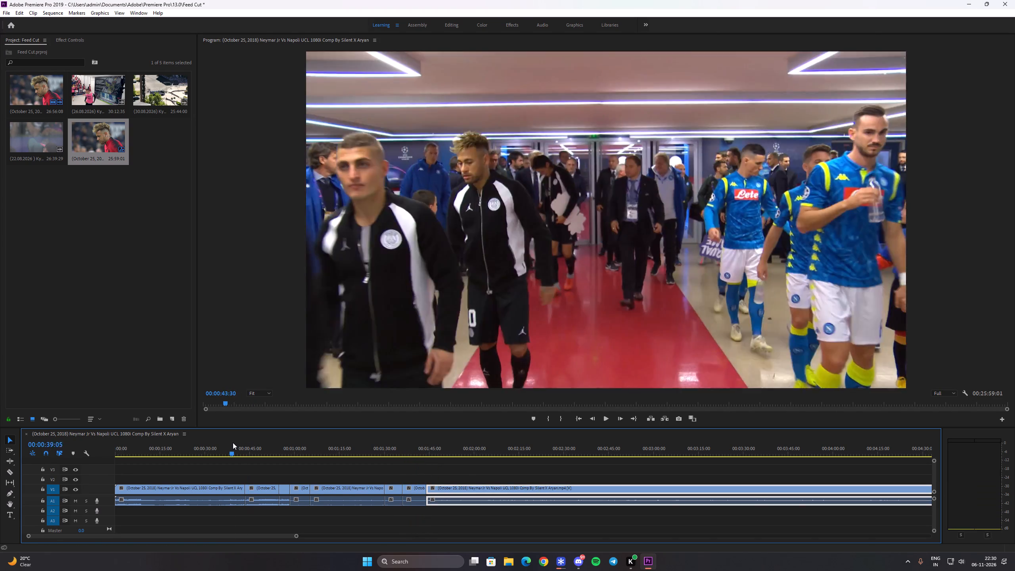
{"action": "left_click_drag", "start_coordinate": [233, 443], "coordinate": [138, 454]}
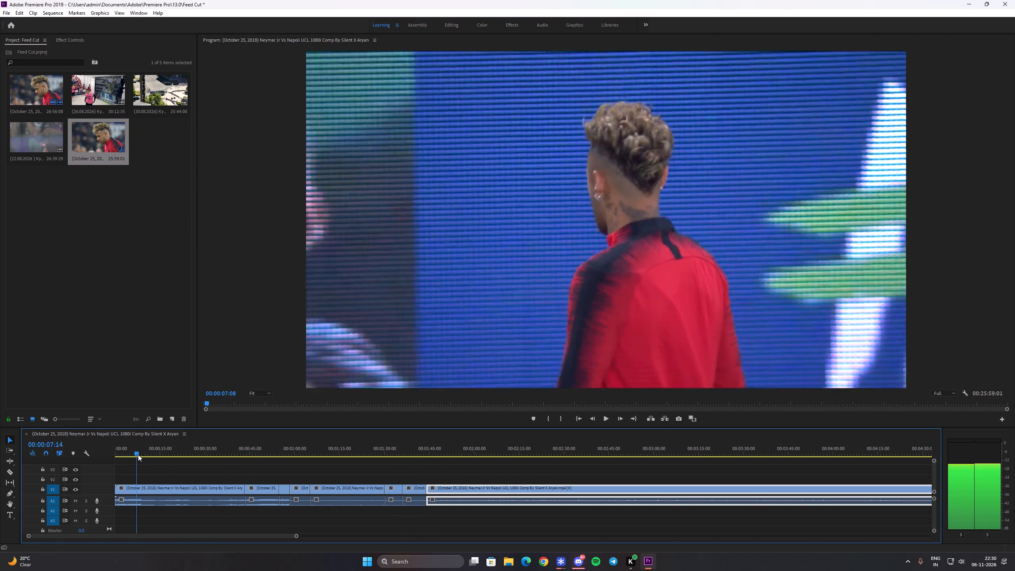
{"action": "left_click_drag", "start_coordinate": [138, 454], "coordinate": [135, 457]}
{"action": "key", "text": "c"}
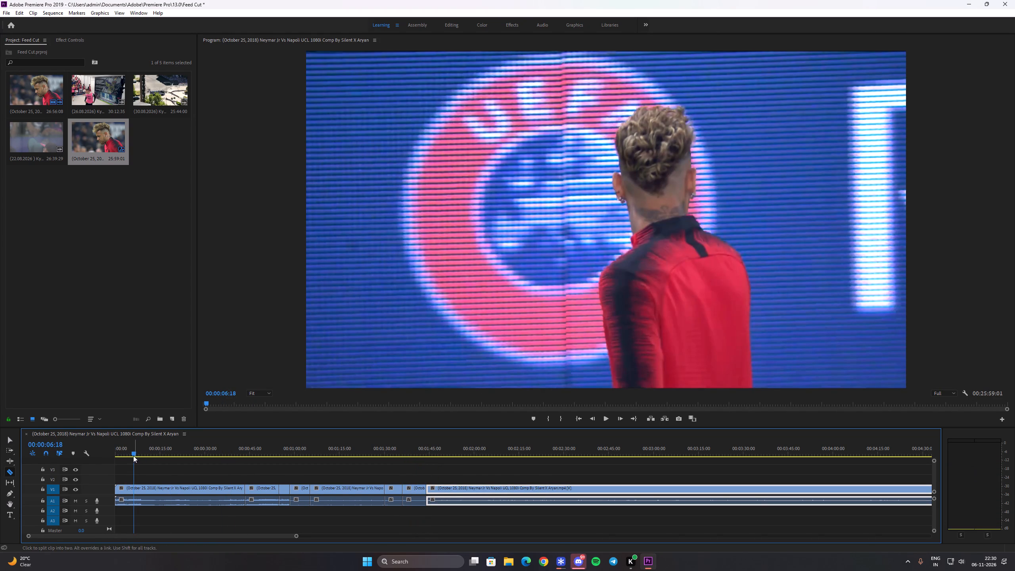
{"action": "left_click", "coordinate": [132, 452]}
{"action": "key", "text": "c"}
{"action": "left_click", "coordinate": [134, 489]}
{"action": "key", "text": "v"}
{"action": "left_click", "coordinate": [146, 488]}
{"action": "key", "text": "space"}
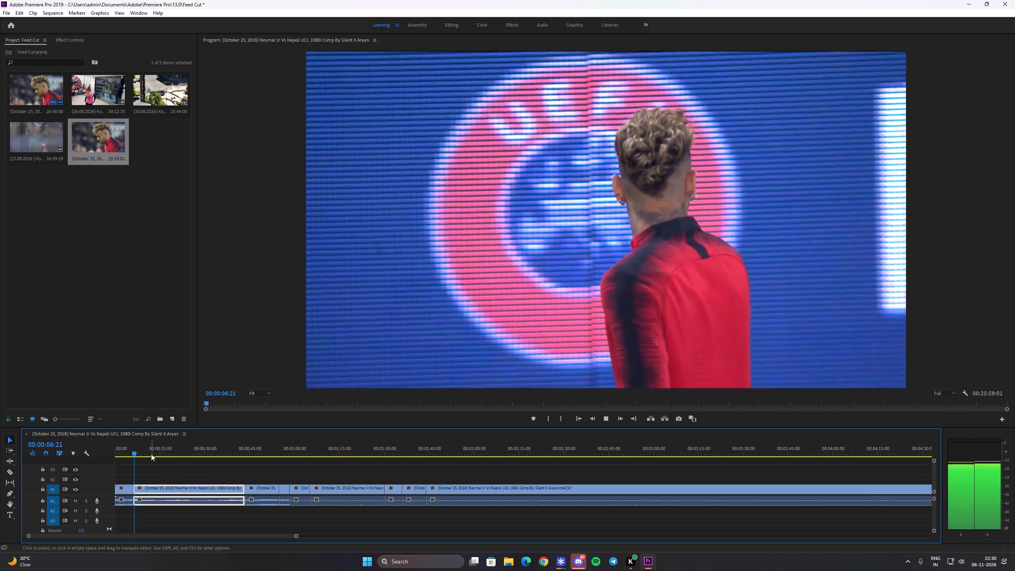
{"action": "key", "text": "space"}
Remove the warm-up footage from about 00:00:06 to the shot of Neymar in a bib at 00:00:12:30 and close the gap.
{"action": "left_click_drag", "start_coordinate": [140, 453], "coordinate": [150, 460]}
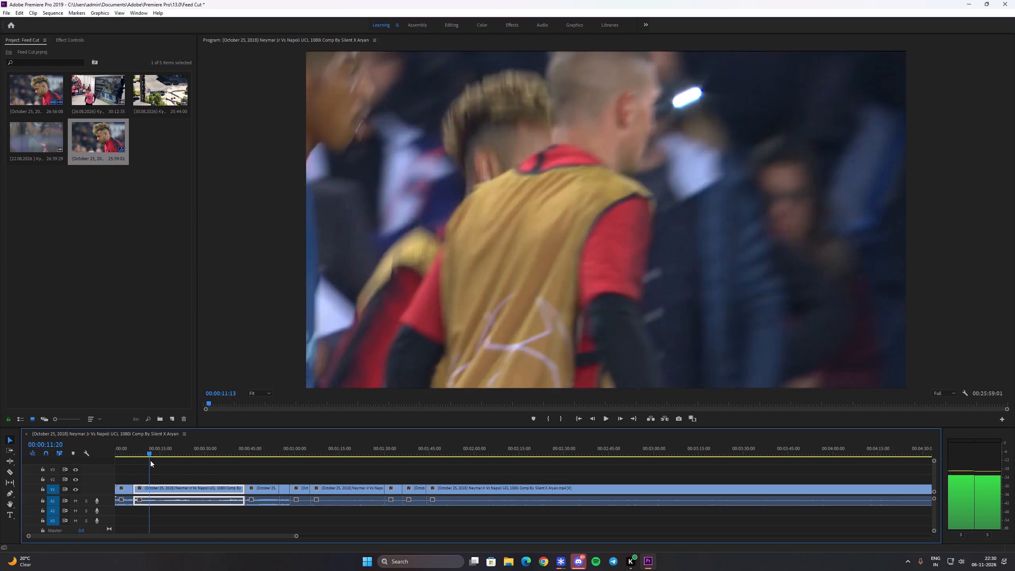
{"action": "left_click_drag", "start_coordinate": [150, 460], "coordinate": [153, 464]}
{"action": "key", "text": "c"}
{"action": "left_click", "coordinate": [153, 488]}
{"action": "key", "text": "v"}
{"action": "key", "text": "ctrl+x"}
{"action": "left_click", "coordinate": [144, 488], "text": "ctrl"}
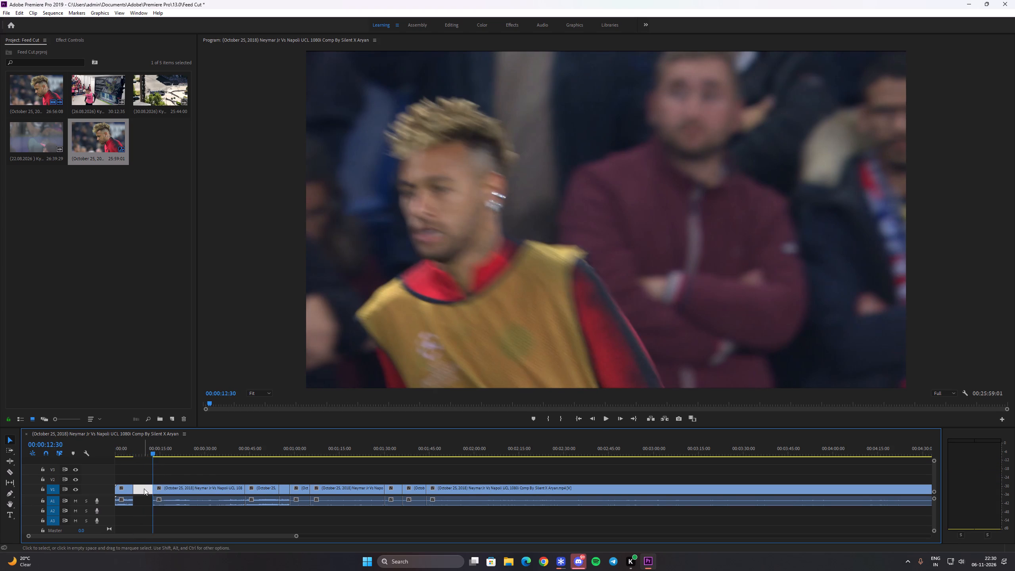
{"action": "key", "text": "shift+Delete"}
Remove the warm-up footage from about 00:00:10 to Neymar's bib shot at 00:00:15:06 and close the gap.
{"action": "key", "text": "space"}
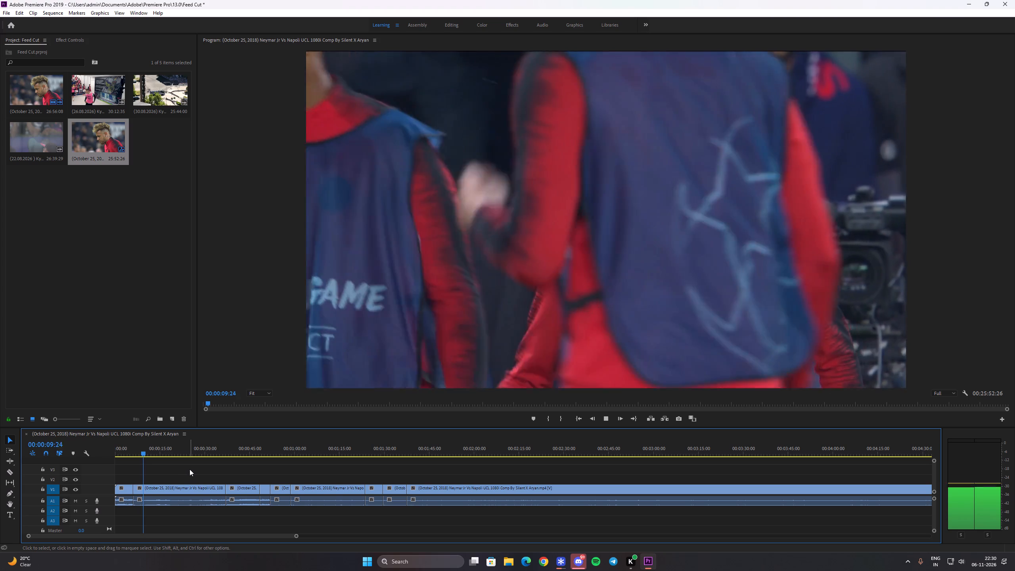
{"action": "key", "text": "space"}
{"action": "key", "text": "c"}
{"action": "left_click", "coordinate": [145, 486]}
{"action": "key", "text": "v"}
{"action": "left_click", "coordinate": [152, 485]}
{"action": "left_click_drag", "start_coordinate": [149, 456], "coordinate": [153, 457]}
{"action": "left_click_drag", "start_coordinate": [154, 452], "coordinate": [161, 463]}
{"action": "key", "text": "c"}
{"action": "left_click", "coordinate": [159, 489]}
{"action": "key", "text": "v"}
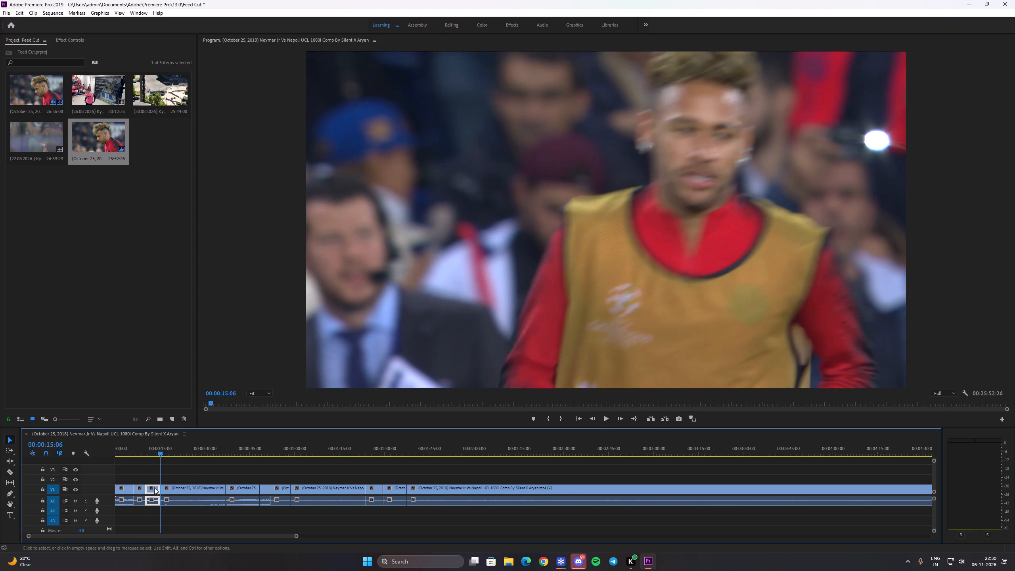
{"action": "key", "text": "ctrl+x"}
{"action": "left_click", "coordinate": [154, 488], "text": "ctrl"}
{"action": "key", "text": "shift+Delete"}
Remove the short referee shot from 00:00:30:04 to the next existing cut, close the gap and play the result.
{"action": "key", "text": "space"}
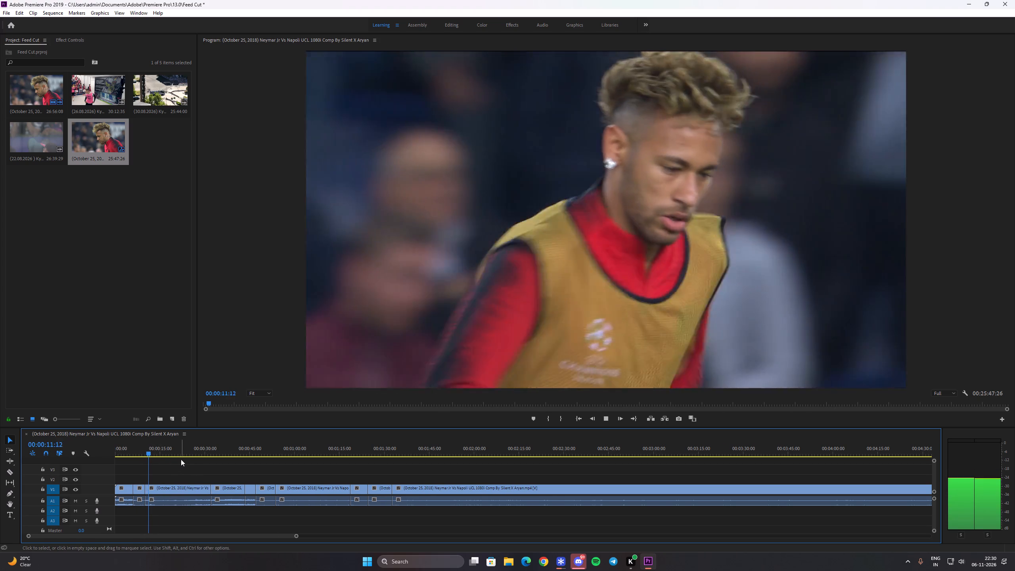
{"action": "key", "text": "space"}
{"action": "left_click_drag", "start_coordinate": [153, 453], "coordinate": [167, 468]}
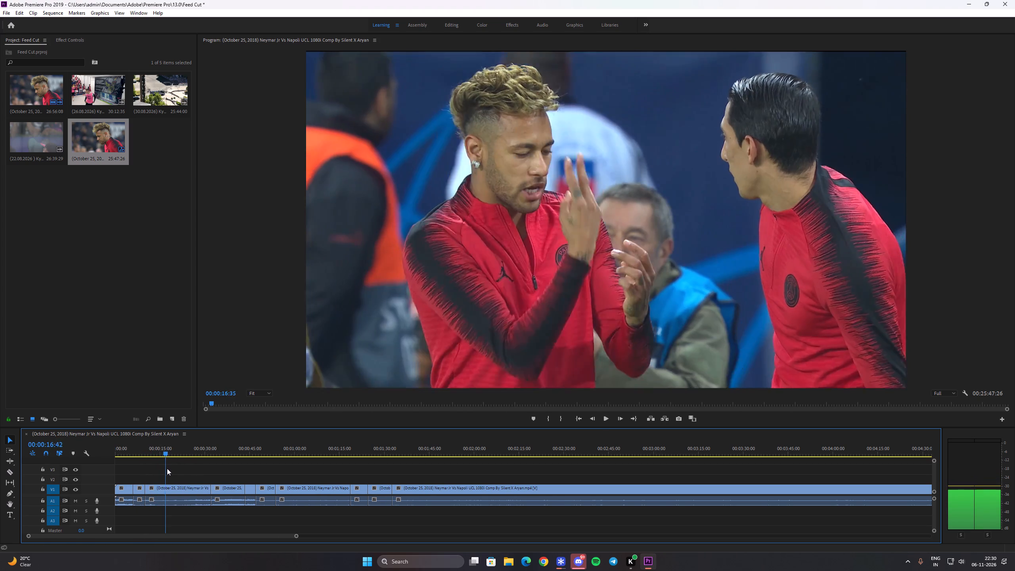
{"action": "left_click_drag", "start_coordinate": [167, 468], "coordinate": [193, 479]}
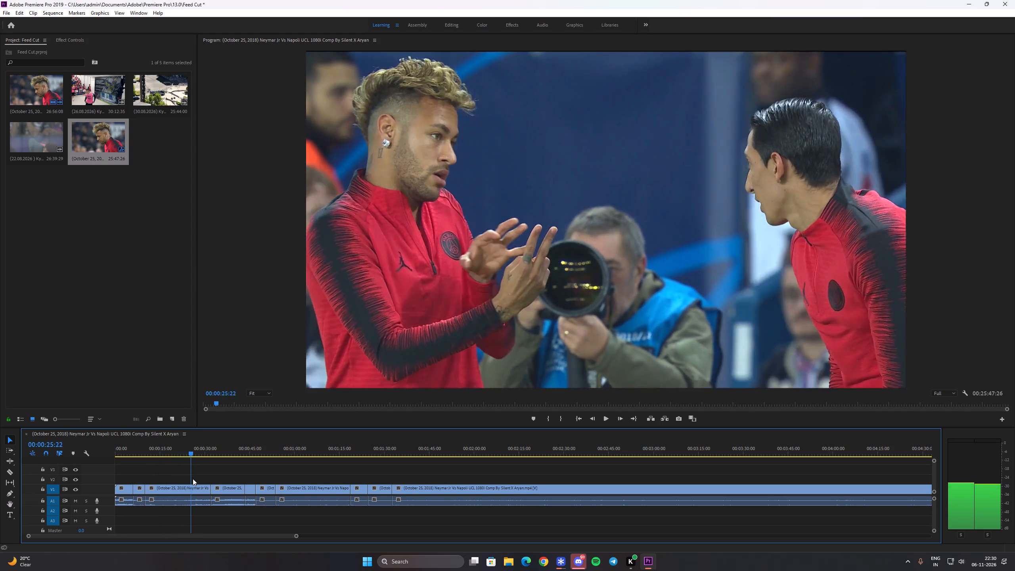
{"action": "left_click_drag", "start_coordinate": [193, 479], "coordinate": [208, 487]}
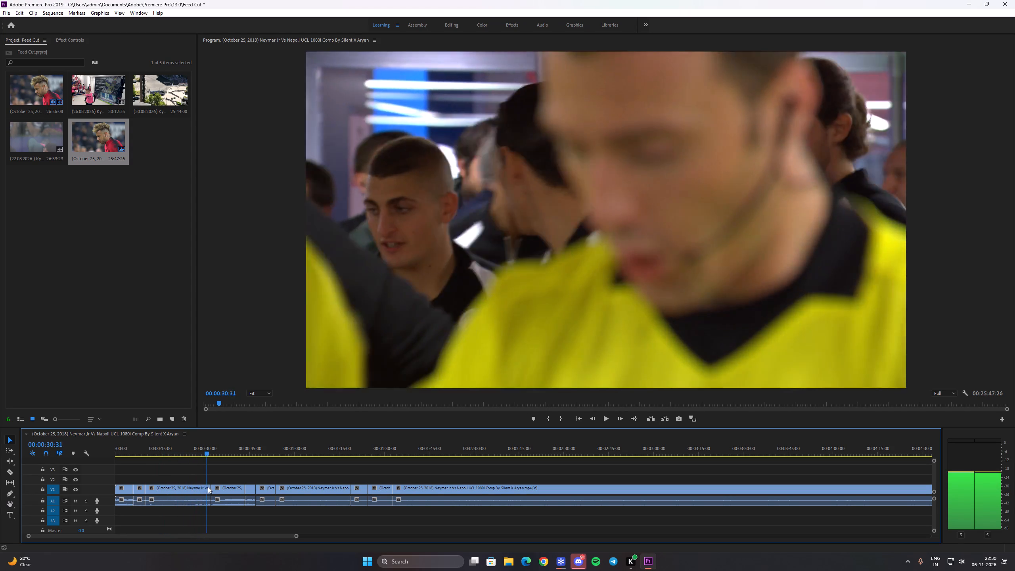
{"action": "left_click_drag", "start_coordinate": [208, 487], "coordinate": [206, 488]}
{"action": "key", "text": "c"}
{"action": "left_click", "coordinate": [207, 489]}
{"action": "key", "text": "v"}
{"action": "left_click", "coordinate": [209, 489]}
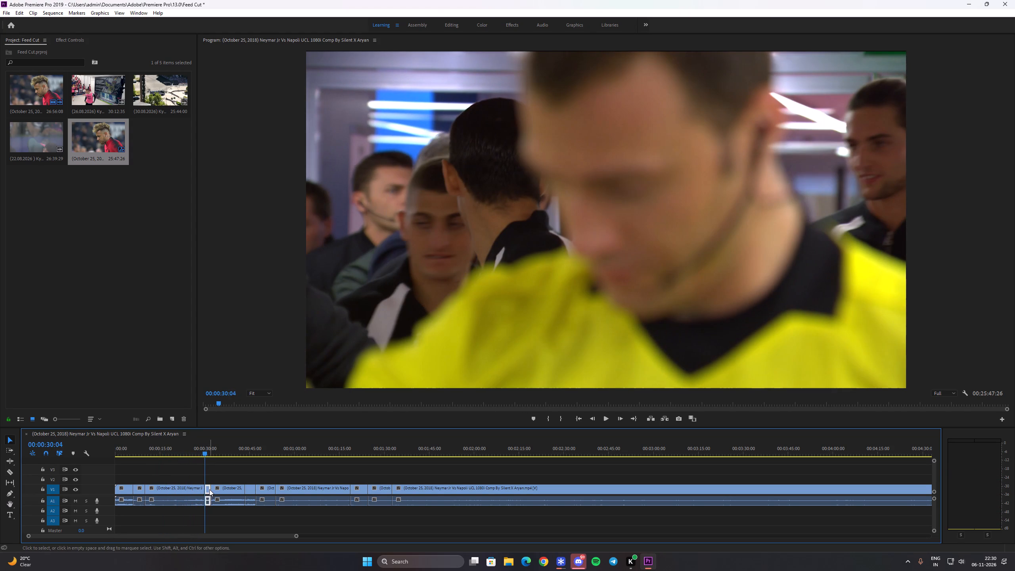
{"action": "key", "text": "ctrl+x"}
{"action": "left_click", "coordinate": [207, 489], "text": "ctrl"}
{"action": "key", "text": "shift+Delete"}
{"action": "key", "text": "space"}
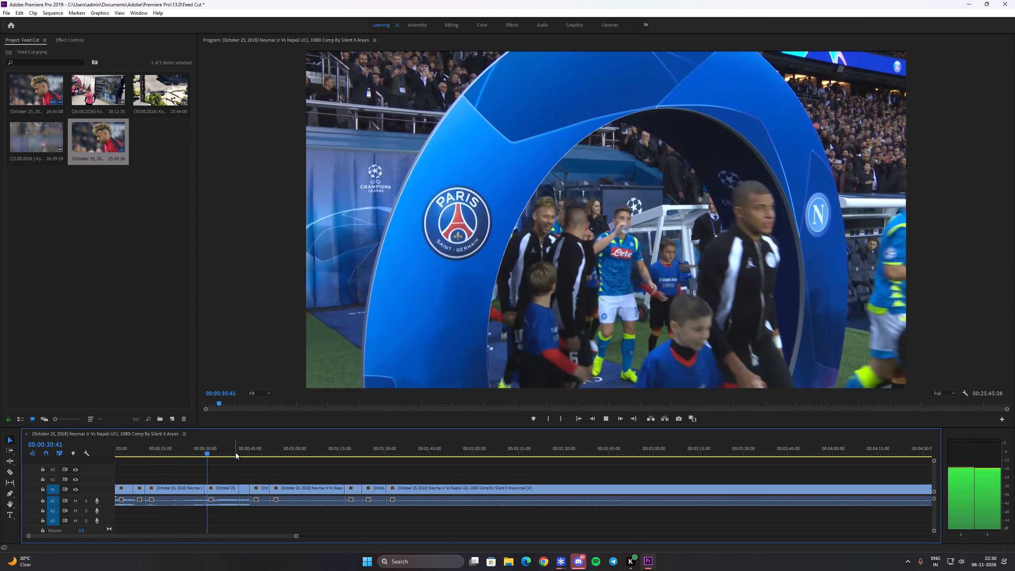
Save the Feed Cut project with the playhead at 00:01:45:25.
{"action": "left_click_drag", "start_coordinate": [297, 462], "coordinate": [368, 468]}
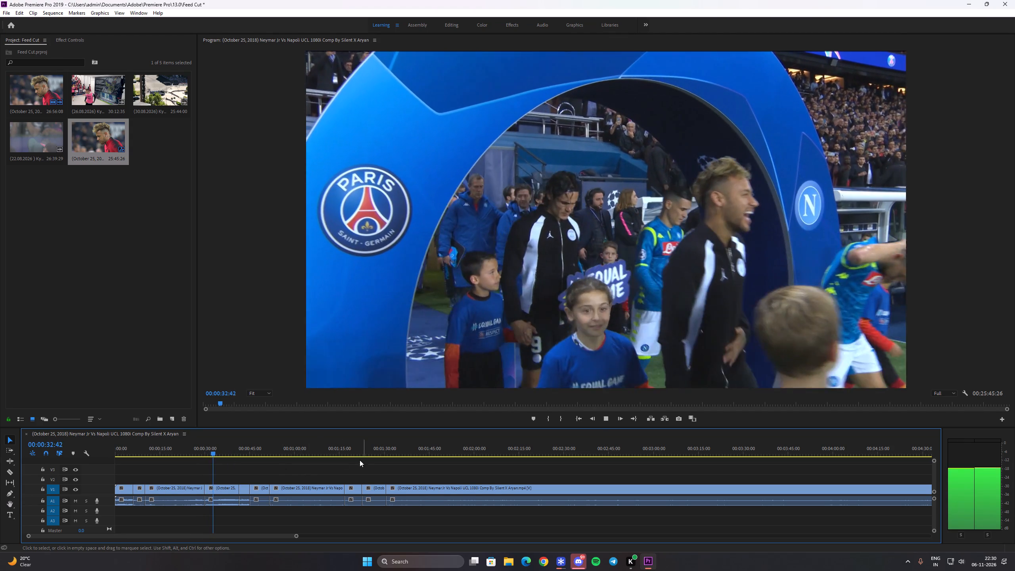
{"action": "left_click_drag", "start_coordinate": [363, 453], "coordinate": [431, 459]}
{"action": "key", "text": "ctrl+s"}
Remove the wide-shot footage from the existing cut at 00:01:30:34 to 00:01:32:33, close the gap and play the result.
{"action": "left_click_drag", "start_coordinate": [255, 535], "coordinate": [268, 537]}
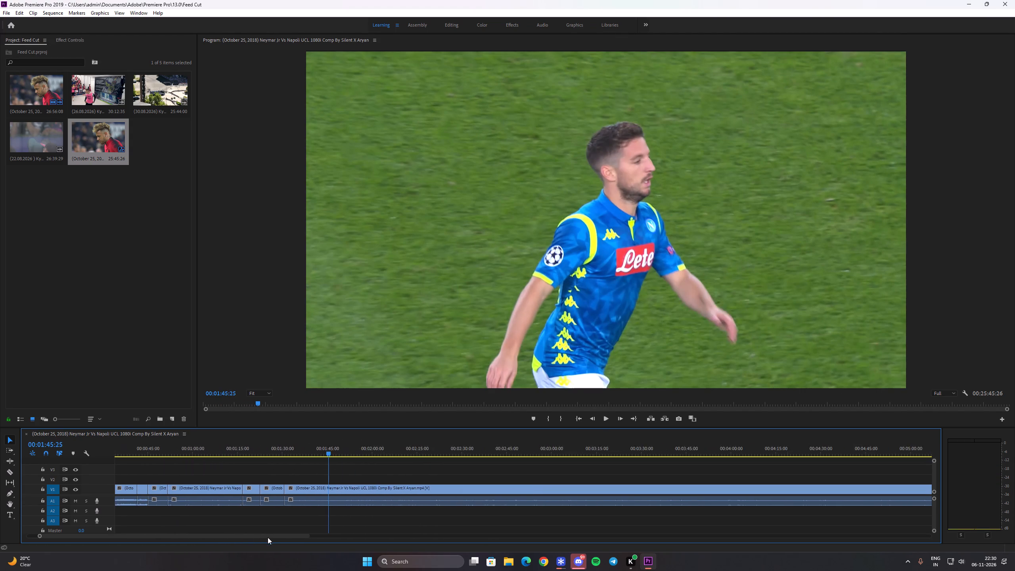
{"action": "left_click_drag", "start_coordinate": [268, 537], "coordinate": [275, 536]}
{"action": "left_click_drag", "start_coordinate": [232, 449], "coordinate": [219, 451]}
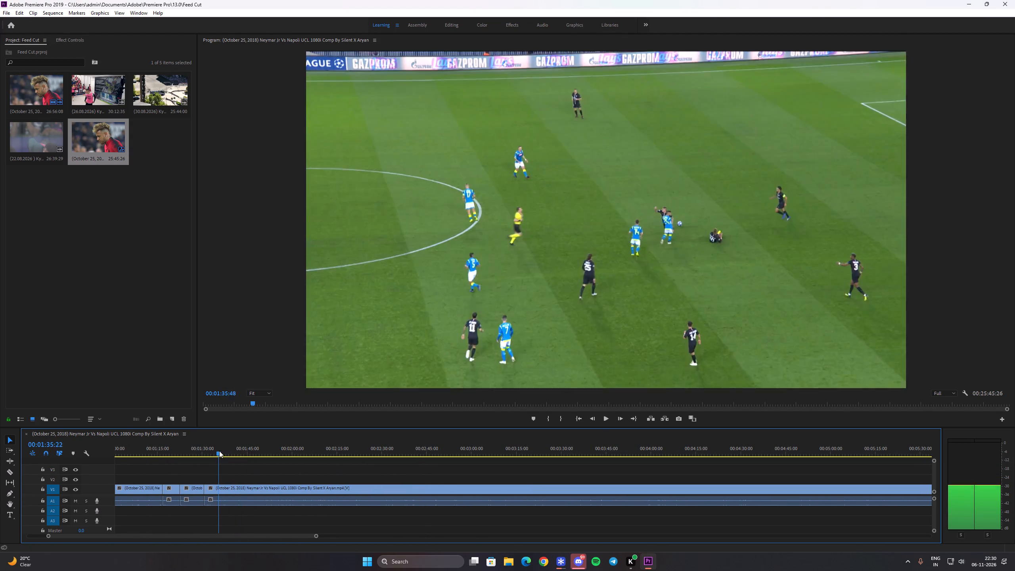
{"action": "left_click_drag", "start_coordinate": [219, 451], "coordinate": [211, 452]}
{"action": "key", "text": "c"}
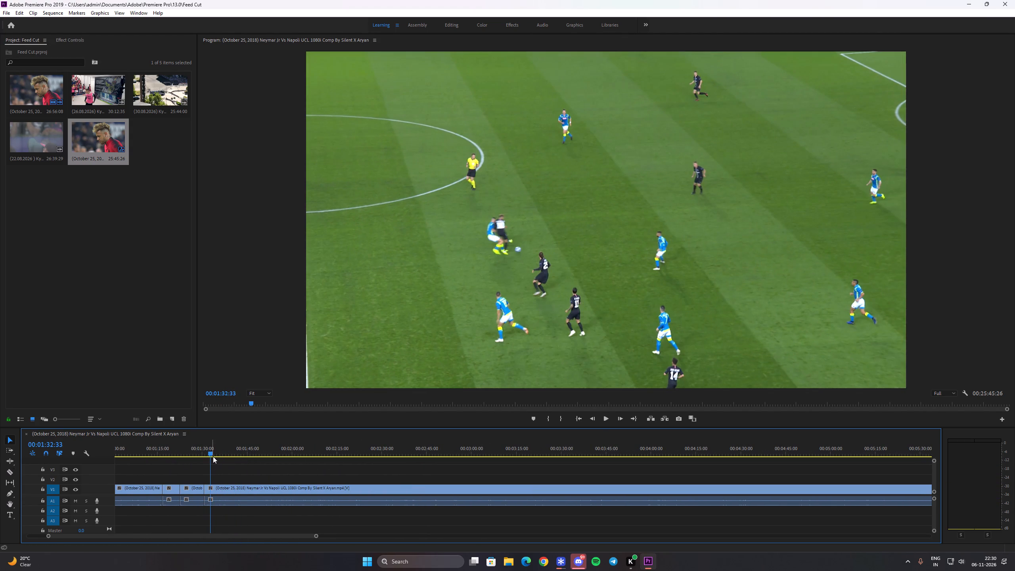
{"action": "left_click", "coordinate": [212, 488]}
{"action": "key", "text": "v"}
{"action": "left_click", "coordinate": [208, 488]}
{"action": "key", "text": "ctrl+x"}
{"action": "left_click", "coordinate": [207, 488]}
{"action": "key", "text": "shift+Delete"}
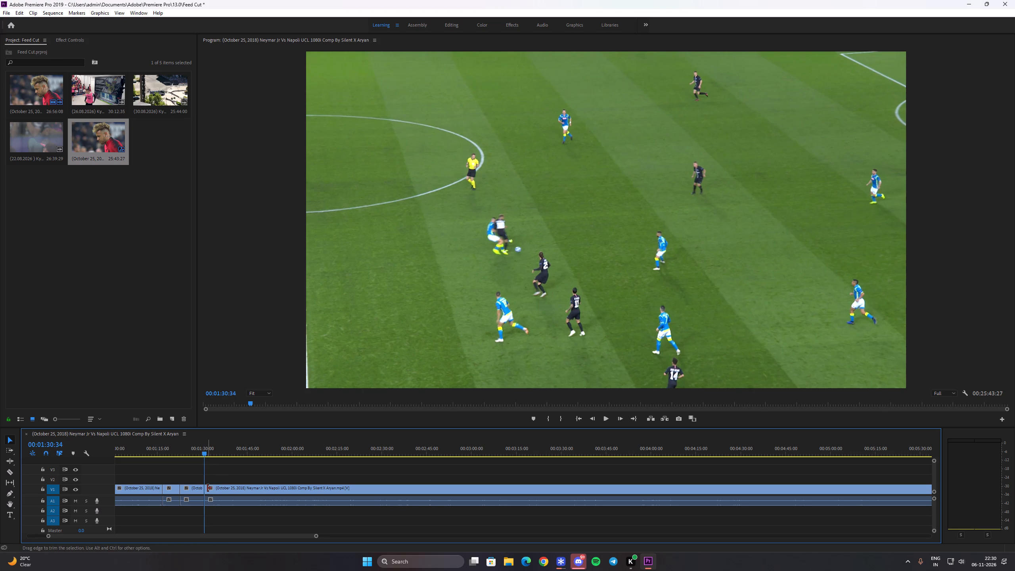
{"action": "key", "text": "space"}
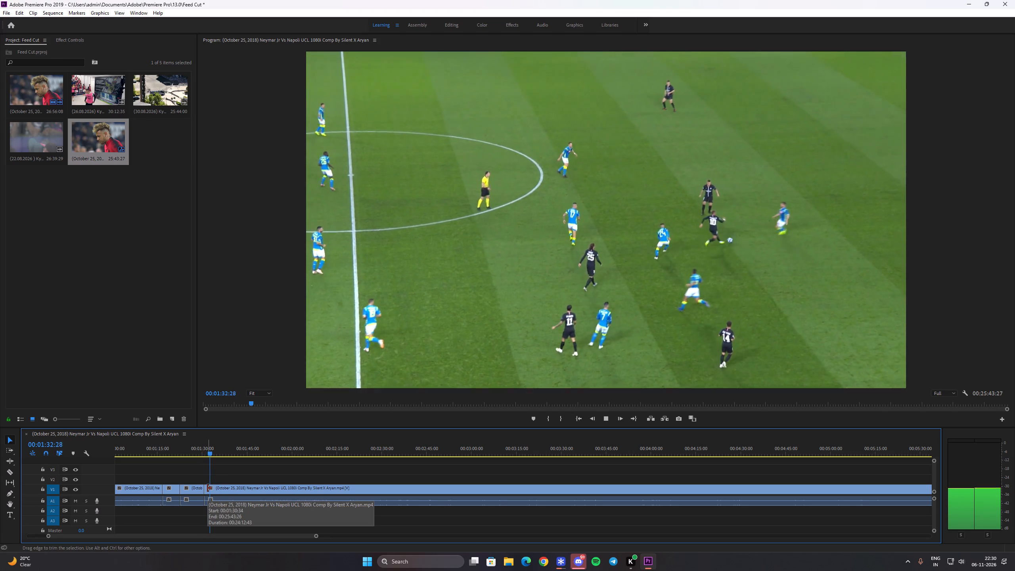
{"action": "key", "text": "space"}
Split the Neymar Jr vs Napoli clip at 00:01:44:16, as play gives way to the player and referee close-ups.
{"action": "left_click_drag", "start_coordinate": [215, 451], "coordinate": [216, 452]}
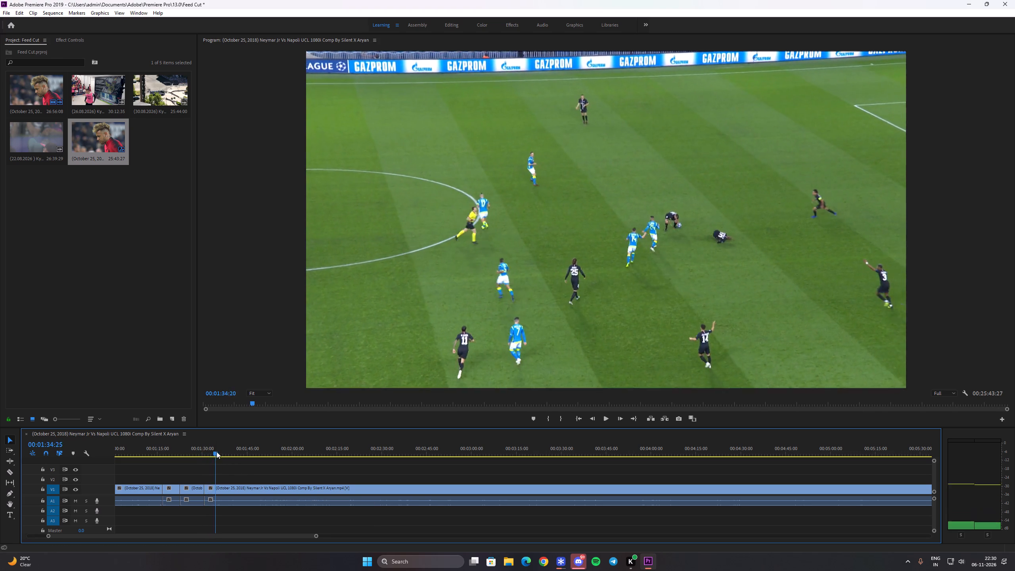
{"action": "left_click_drag", "start_coordinate": [216, 452], "coordinate": [251, 472]}
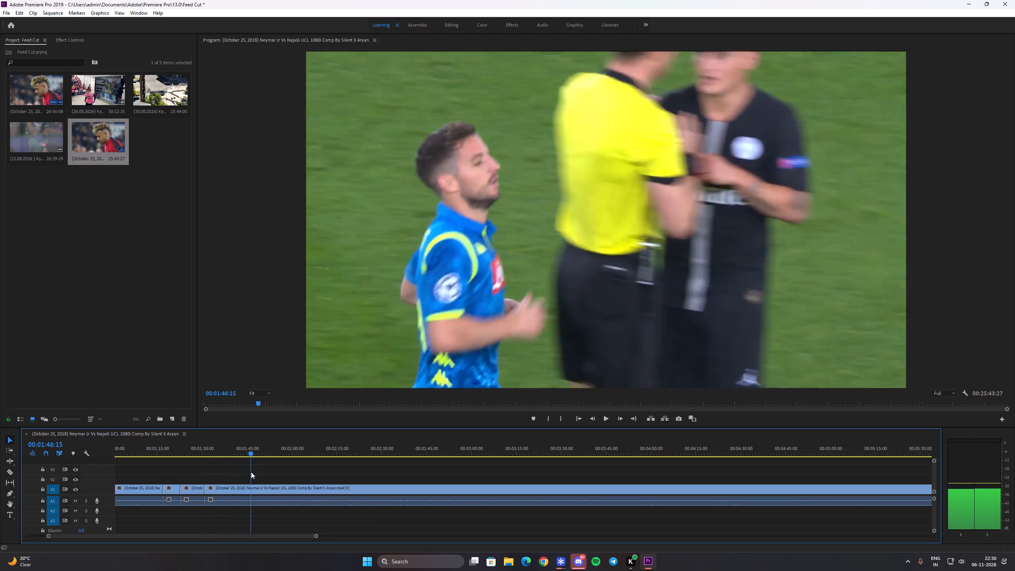
{"action": "left_click_drag", "start_coordinate": [251, 472], "coordinate": [245, 471]}
{"action": "key", "text": "c"}
{"action": "left_click", "coordinate": [246, 490]}
{"action": "key", "text": "v"}
Remove the footage from the 00:01:44:16 cut to the low ball-and-legs shot at about 00:01:55 and close the gap.
{"action": "left_click", "coordinate": [254, 489]}
{"action": "key", "text": "space"}
{"action": "key", "text": "space"}
{"action": "left_click_drag", "start_coordinate": [253, 448], "coordinate": [254, 450]}
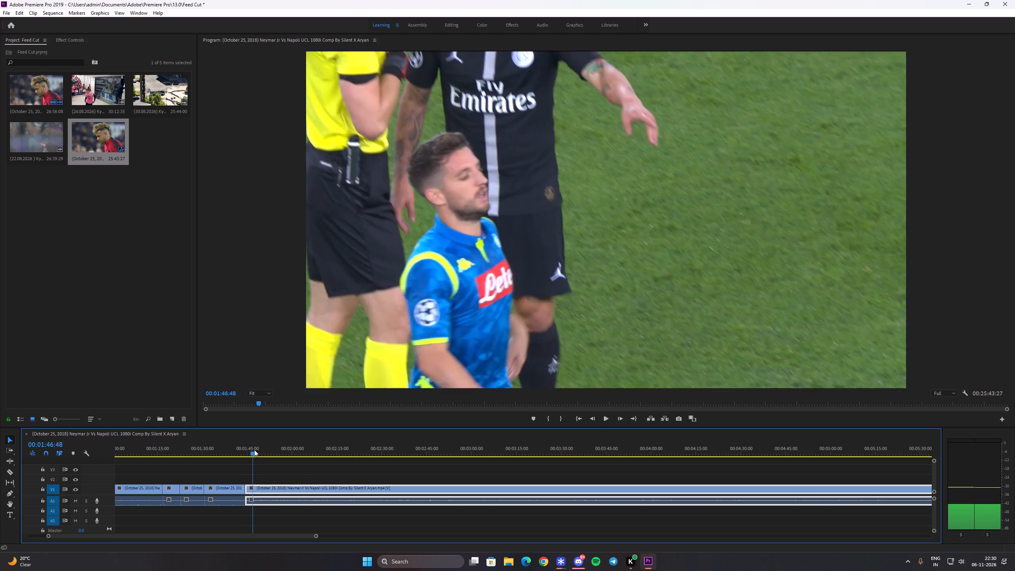
{"action": "left_click_drag", "start_coordinate": [254, 450], "coordinate": [279, 474]}
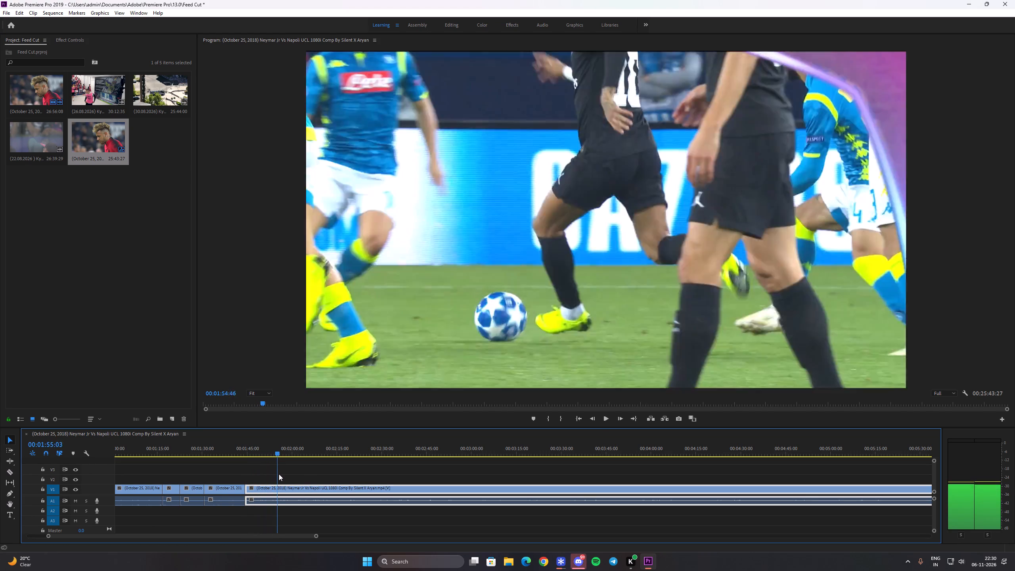
{"action": "left_click_drag", "start_coordinate": [279, 474], "coordinate": [280, 475]}
{"action": "key", "text": "c"}
{"action": "left_click", "coordinate": [280, 489]}
{"action": "key", "text": "v"}
{"action": "key", "text": "ctrl+x"}
{"action": "left_click", "coordinate": [267, 489], "text": "ctrl"}
{"action": "key", "text": "shift+Delete"}
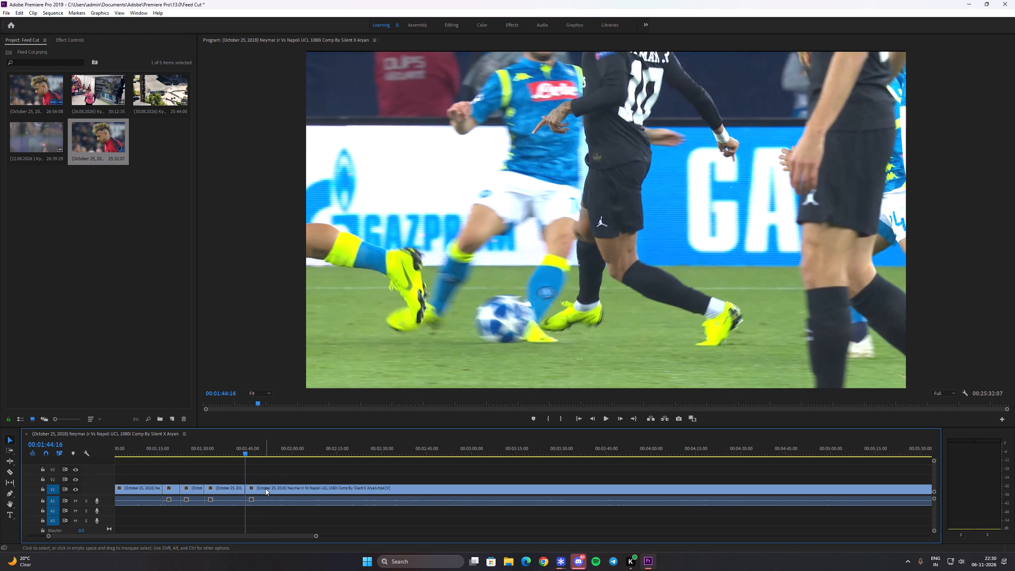
Split the clip at 00:01:55:09 on Neymar's close-up and briefly play the part after the cut.
{"action": "left_click_drag", "start_coordinate": [251, 448], "coordinate": [280, 471]}
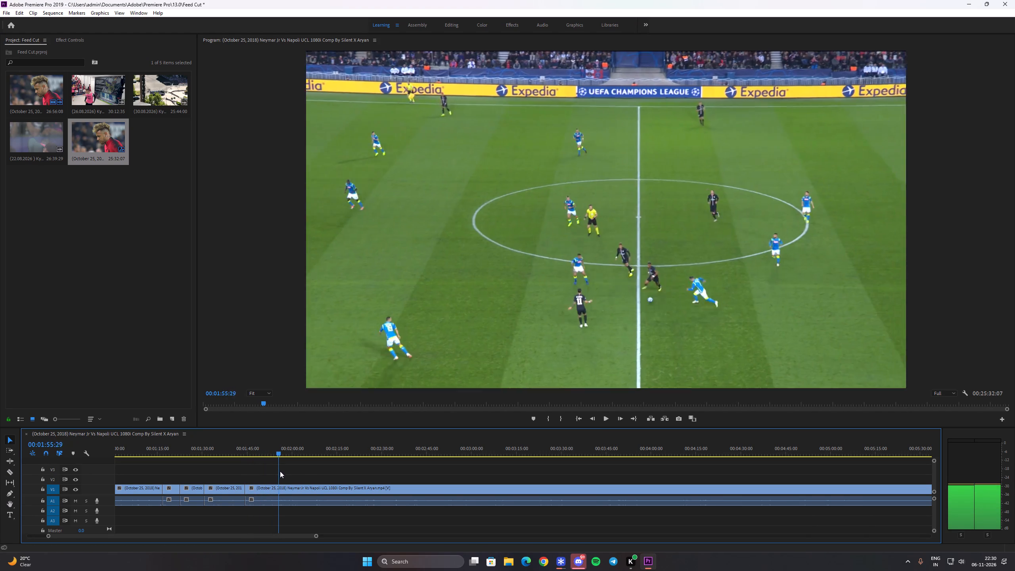
{"action": "left_click_drag", "start_coordinate": [280, 471], "coordinate": [278, 473]}
{"action": "key", "text": "c"}
{"action": "left_click", "coordinate": [278, 487]}
{"action": "key", "text": "v"}
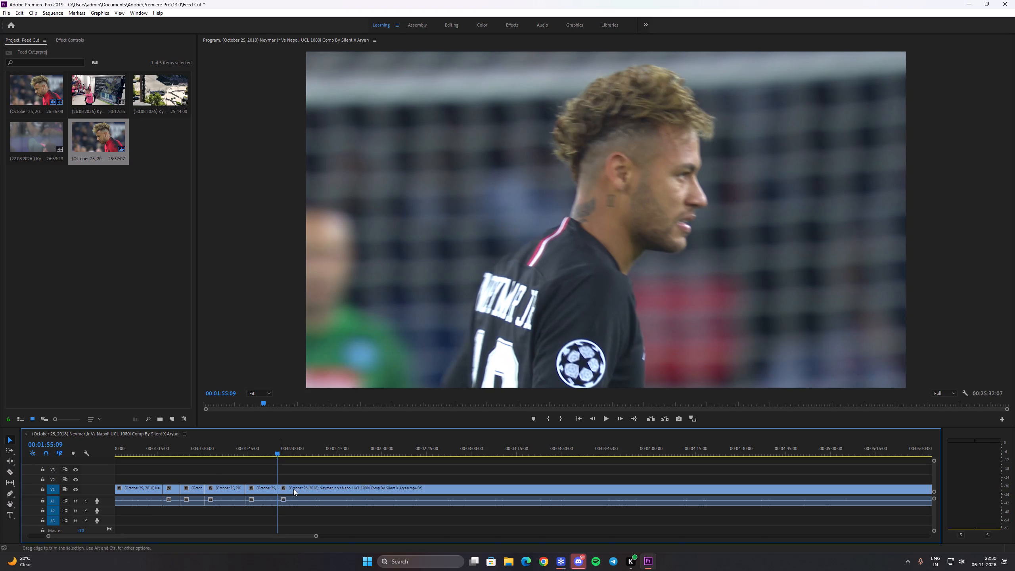
{"action": "left_click", "coordinate": [300, 490]}
{"action": "key", "text": "space"}
{"action": "key", "text": "space"}
Save the Feed Cut project.
{"action": "left_click_drag", "start_coordinate": [251, 536], "coordinate": [260, 540]}
{"action": "key", "text": "ctrl+s"}
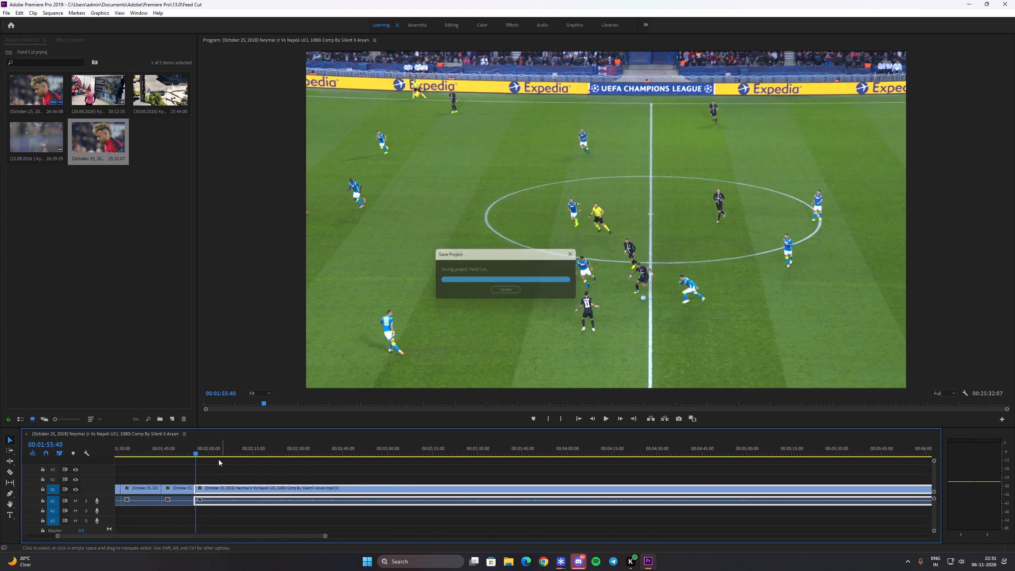
Remove the match footage from the 00:01:55:09 cut to 00:02:22:39, close the gap and play the result.
{"action": "left_click_drag", "start_coordinate": [202, 450], "coordinate": [212, 454]}
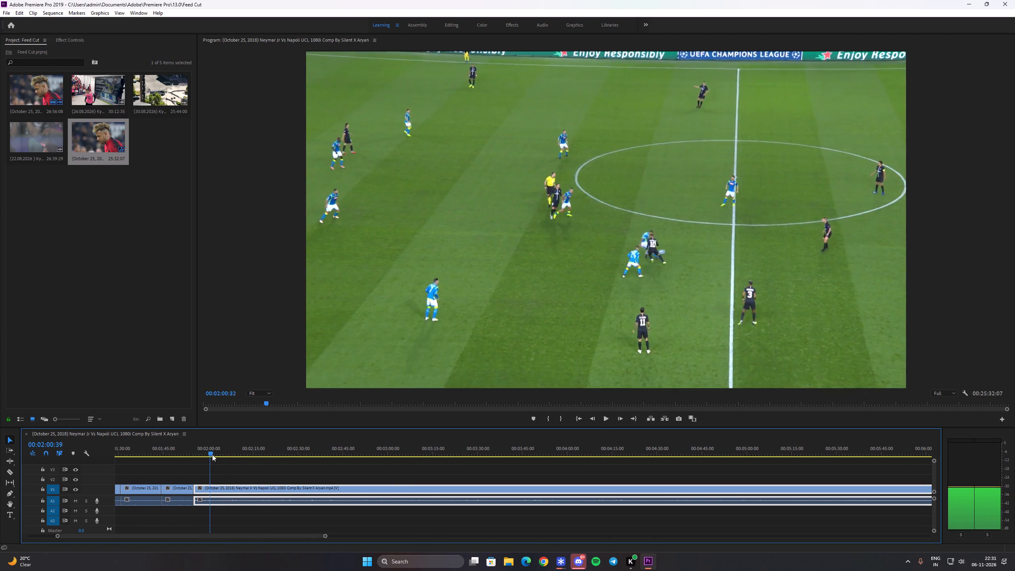
{"action": "left_click_drag", "start_coordinate": [212, 454], "coordinate": [249, 456]}
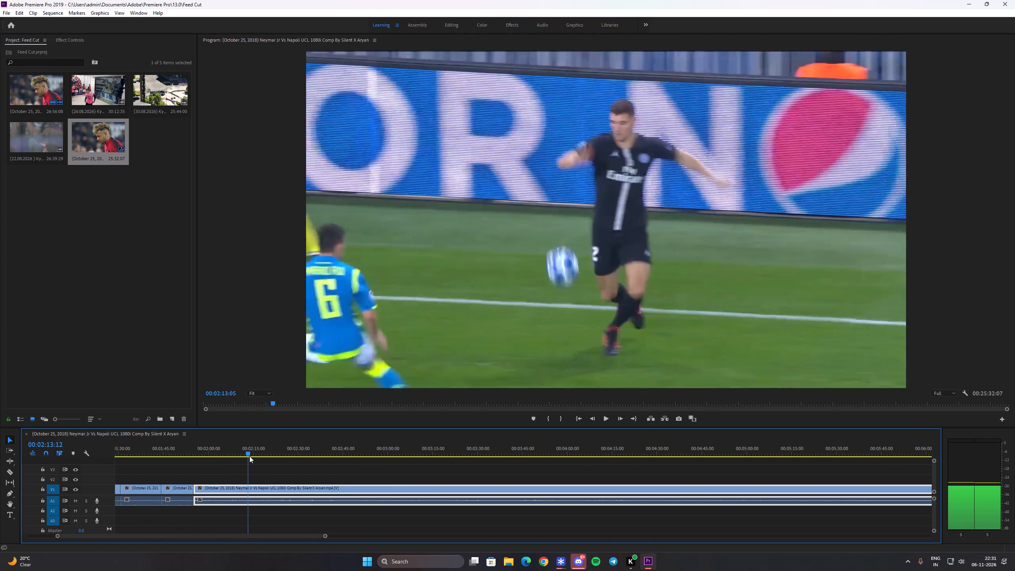
{"action": "left_click_drag", "start_coordinate": [249, 456], "coordinate": [276, 459]}
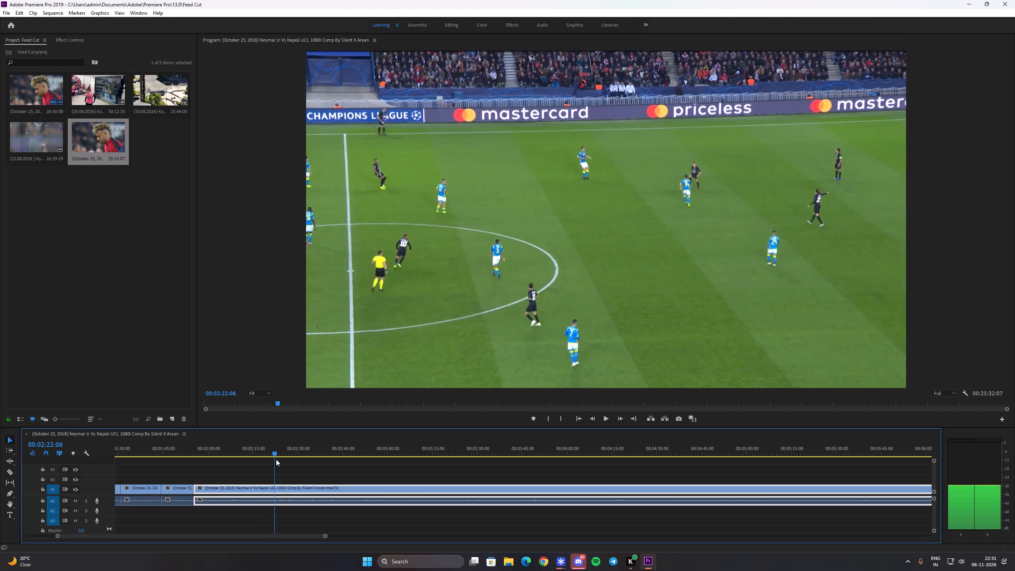
{"action": "left_click_drag", "start_coordinate": [276, 459], "coordinate": [278, 453]}
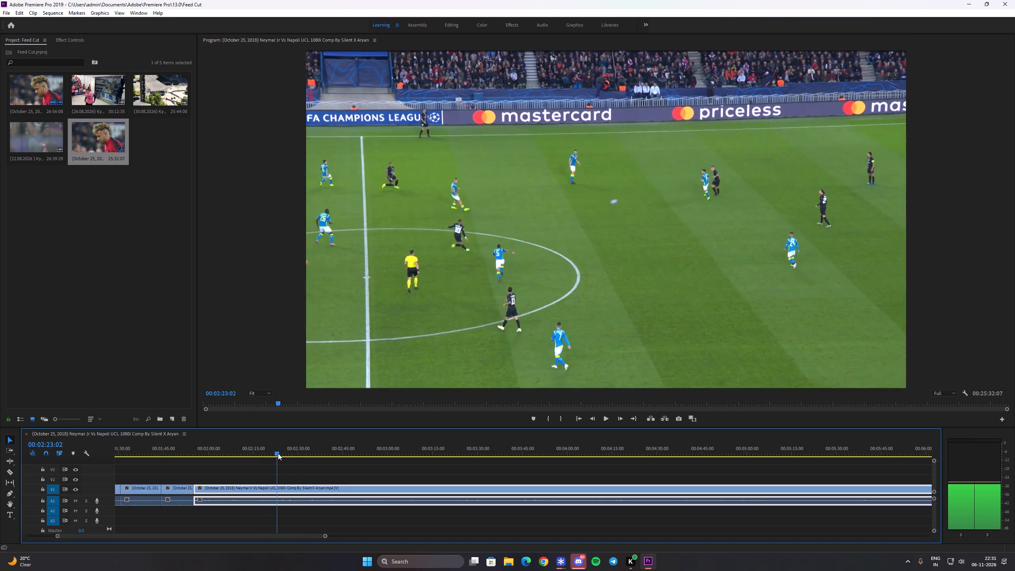
{"action": "left_click_drag", "start_coordinate": [278, 453], "coordinate": [278, 453]}
{"action": "key", "text": "c"}
{"action": "left_click", "coordinate": [276, 486]}
{"action": "key", "text": "v"}
{"action": "key", "text": "ctrl+x"}
{"action": "left_click", "coordinate": [262, 488]}
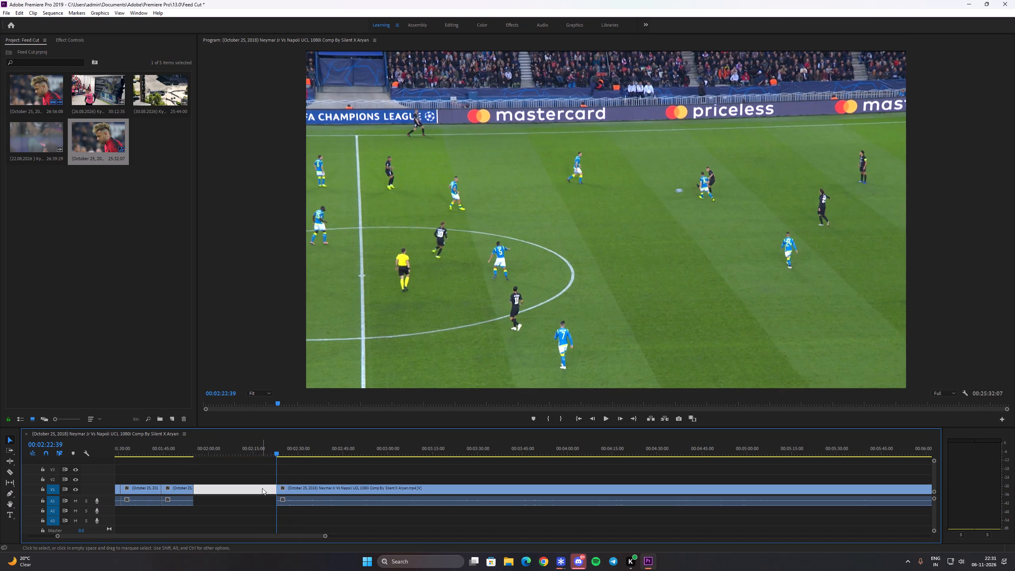
{"action": "key", "text": "shift+Delete"}
{"action": "key", "text": "space"}
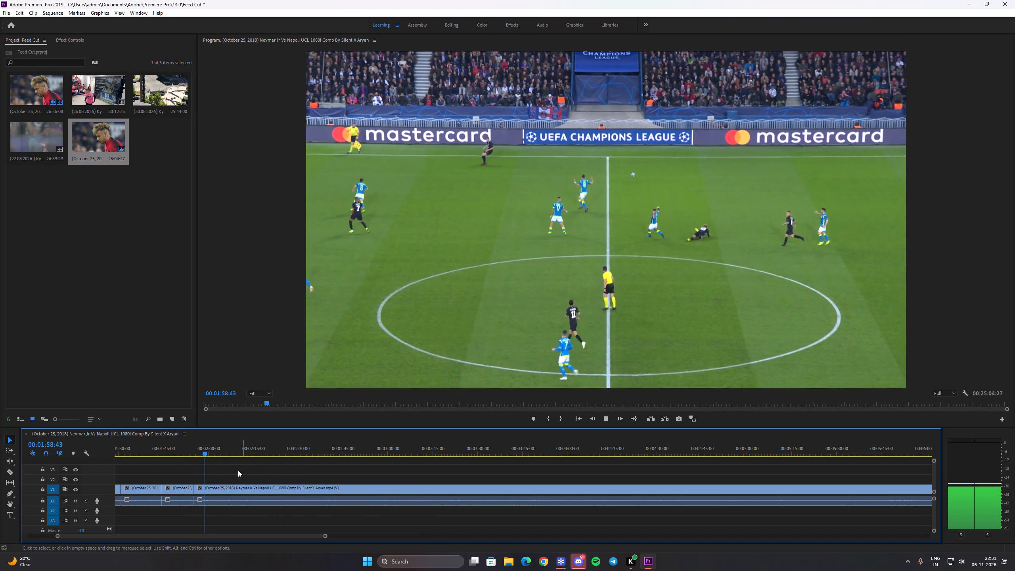
{"action": "key", "text": "space"}
Split the clip at 00:02:04:44, on the rear close-up of Mertens.
{"action": "left_click_drag", "start_coordinate": [207, 454], "coordinate": [228, 462]}
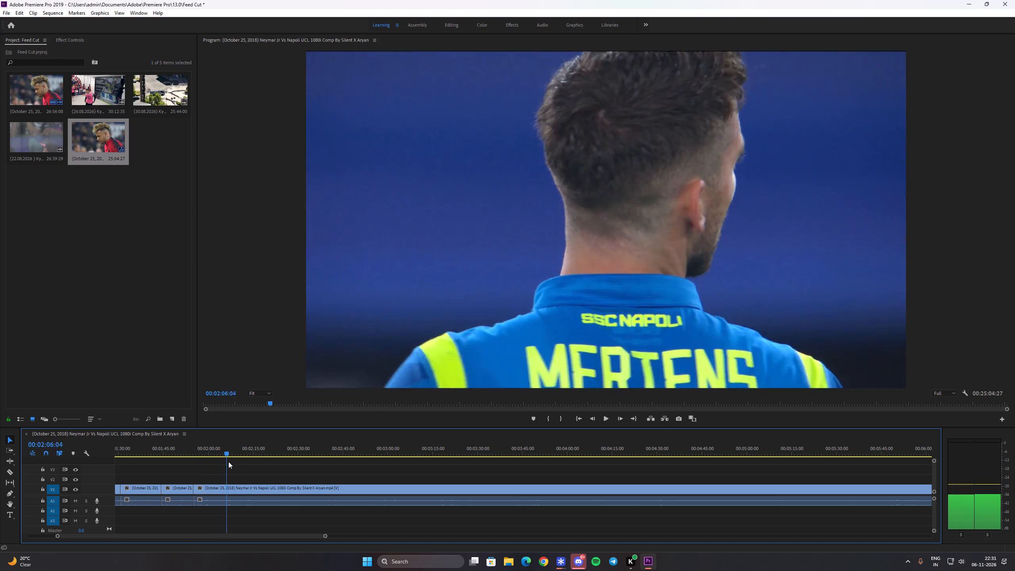
{"action": "left_click_drag", "start_coordinate": [228, 462], "coordinate": [225, 464]}
{"action": "key", "text": "c"}
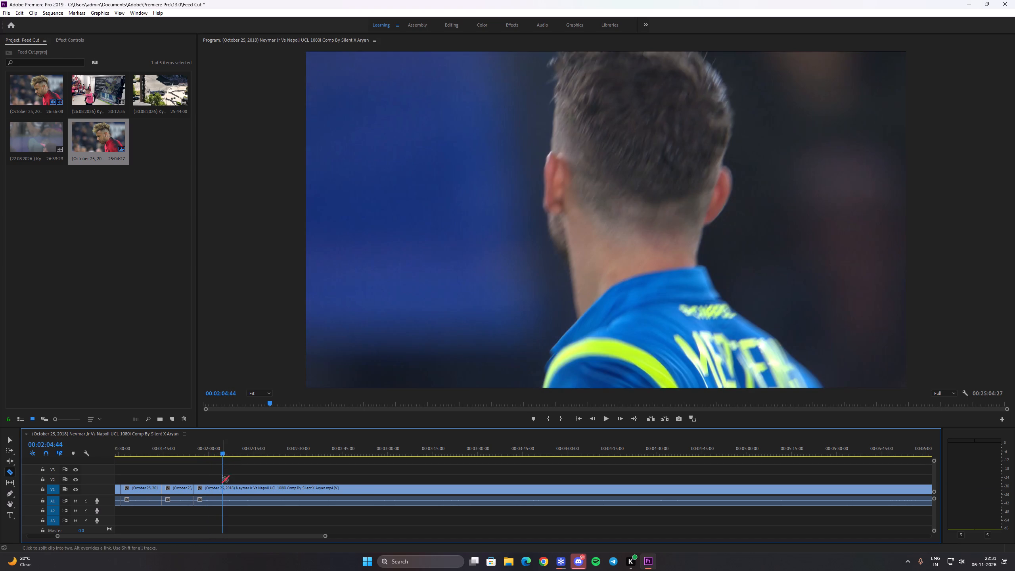
{"action": "left_click", "coordinate": [223, 489]}
{"action": "key", "text": "v"}
Remove the footage from the 00:02:04:44 cut to Neymar's corner-flag shot at 00:03:15:00 and close the gap.
{"action": "left_click", "coordinate": [246, 489]}
{"action": "key", "text": "space"}
{"action": "key", "text": "space"}
{"action": "left_click_drag", "start_coordinate": [234, 451], "coordinate": [239, 458]}
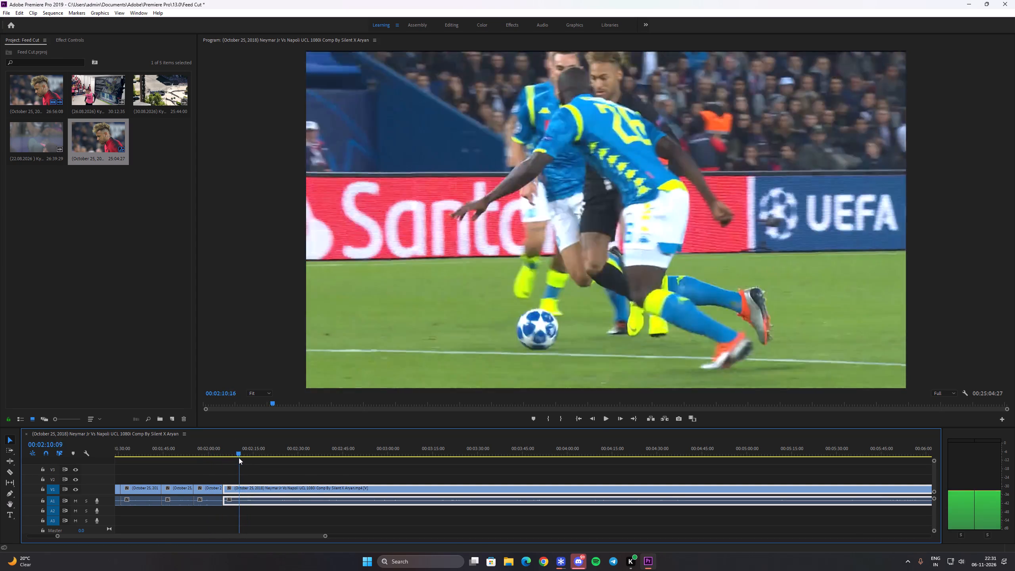
{"action": "left_click_drag", "start_coordinate": [239, 458], "coordinate": [255, 462]}
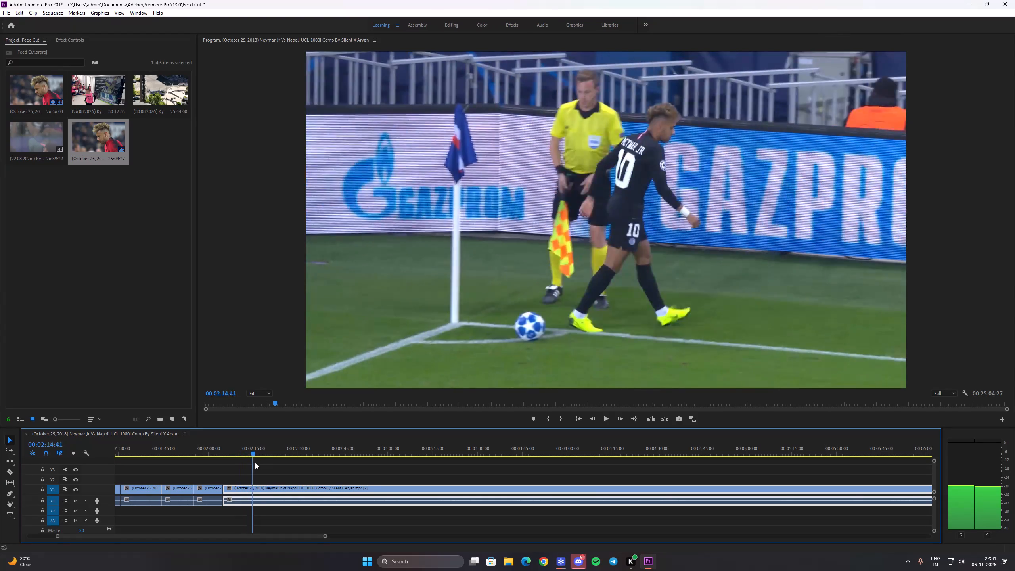
{"action": "left_click_drag", "start_coordinate": [255, 462], "coordinate": [279, 468]}
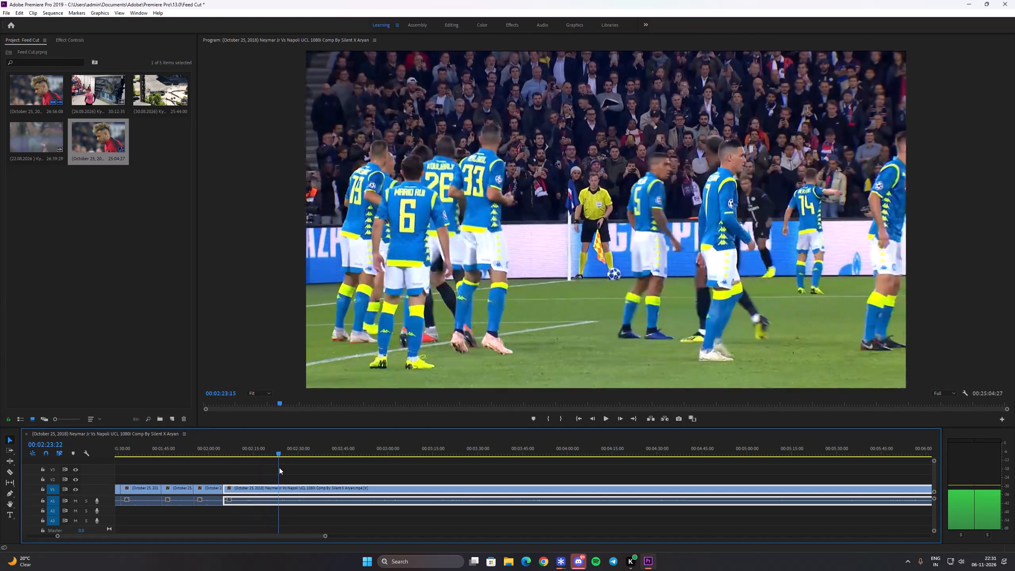
{"action": "left_click_drag", "start_coordinate": [279, 468], "coordinate": [329, 462]}
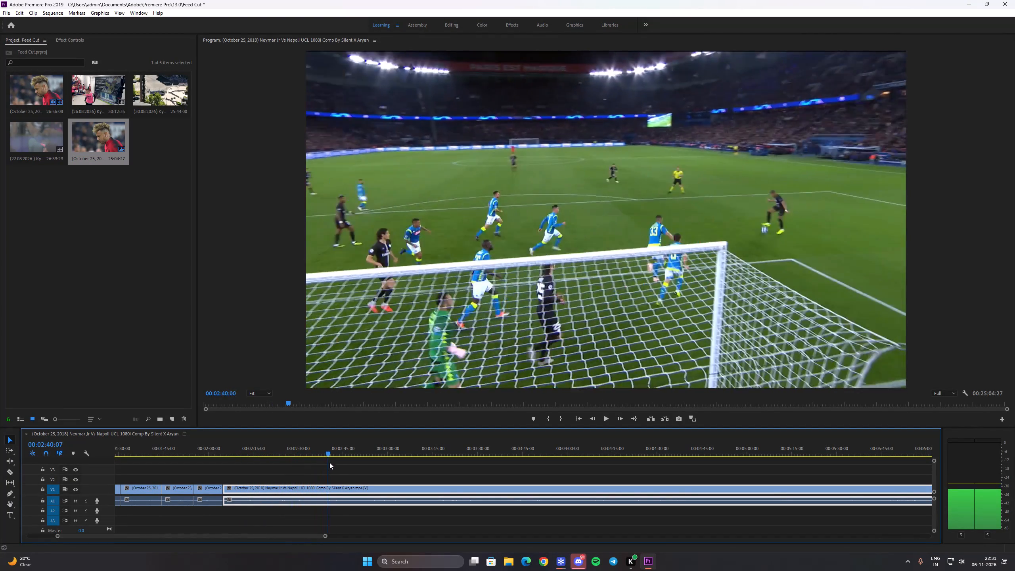
{"action": "left_click_drag", "start_coordinate": [329, 462], "coordinate": [376, 457]}
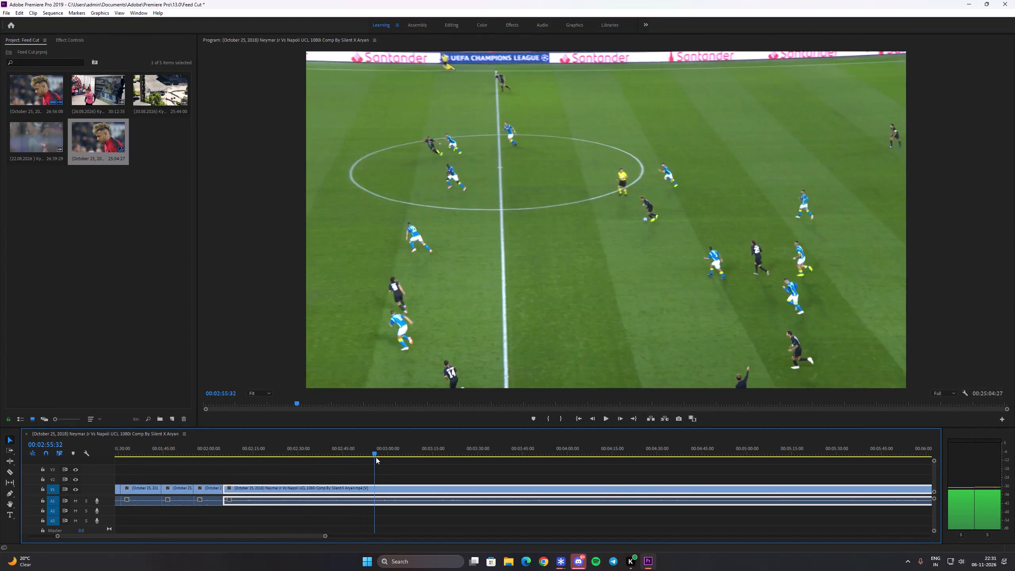
{"action": "left_click_drag", "start_coordinate": [376, 457], "coordinate": [410, 448]}
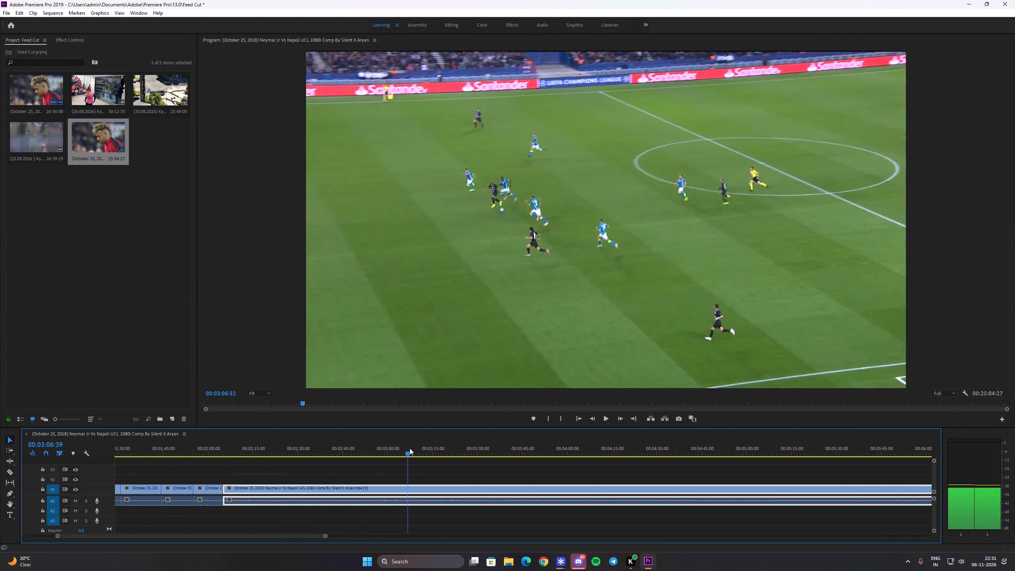
{"action": "left_click_drag", "start_coordinate": [410, 448], "coordinate": [439, 435]}
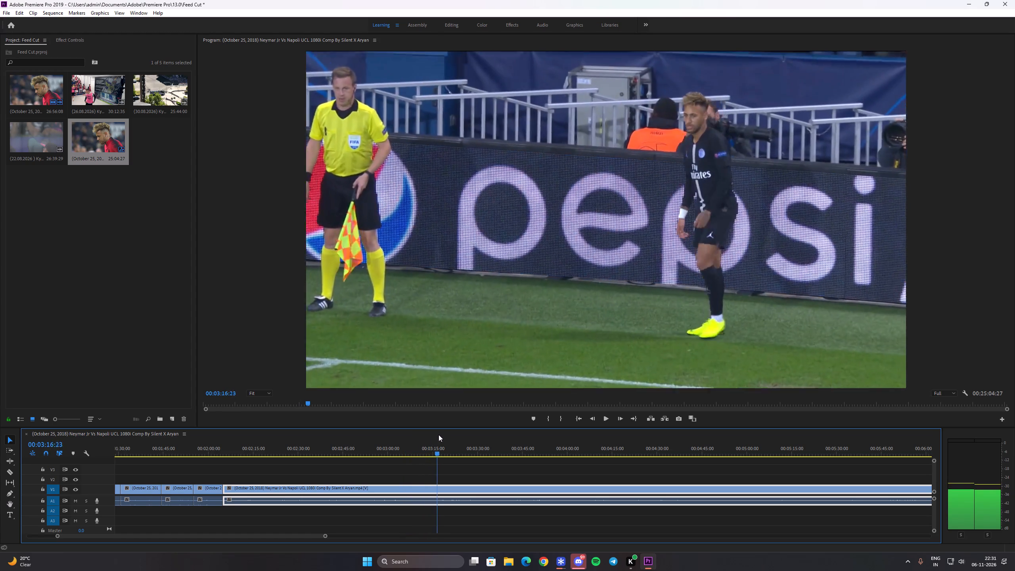
{"action": "left_click_drag", "start_coordinate": [439, 435], "coordinate": [433, 433]}
{"action": "key", "text": "c"}
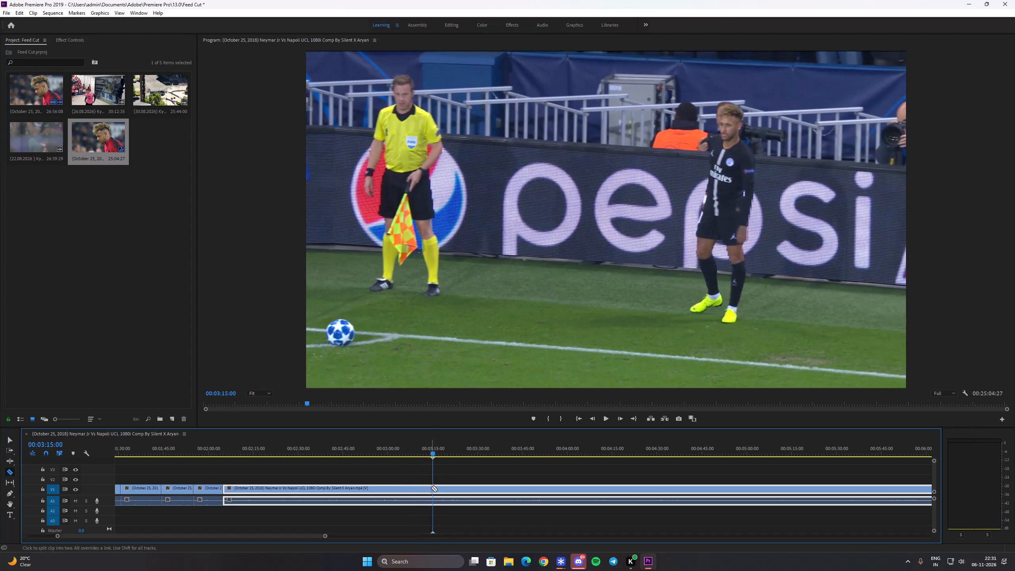
{"action": "left_click", "coordinate": [431, 488]}
{"action": "key", "text": "v"}
{"action": "key", "text": "ctrl+x"}
{"action": "left_click", "coordinate": [422, 487], "text": "ctrl"}
{"action": "key", "text": "shift+Delete"}
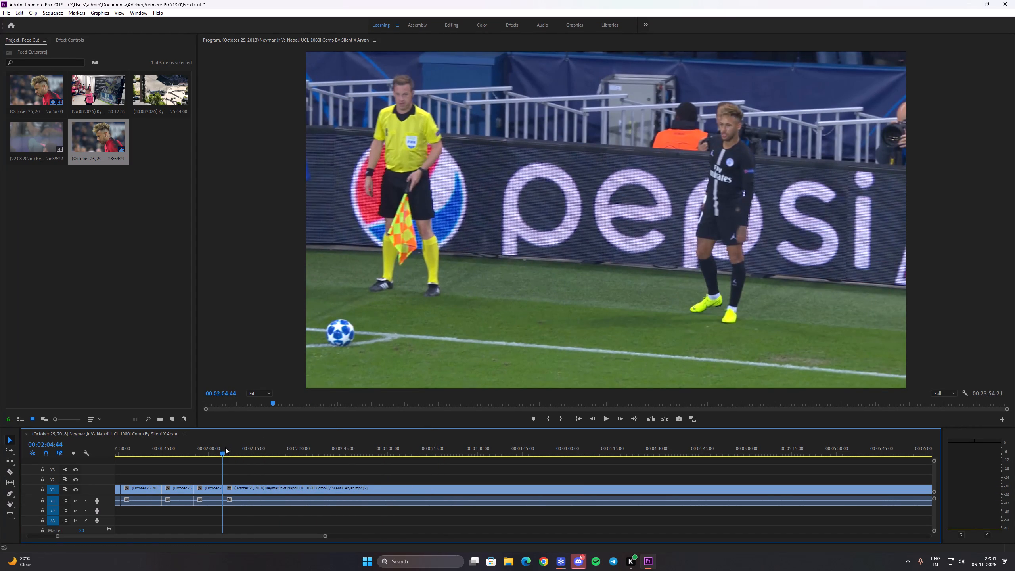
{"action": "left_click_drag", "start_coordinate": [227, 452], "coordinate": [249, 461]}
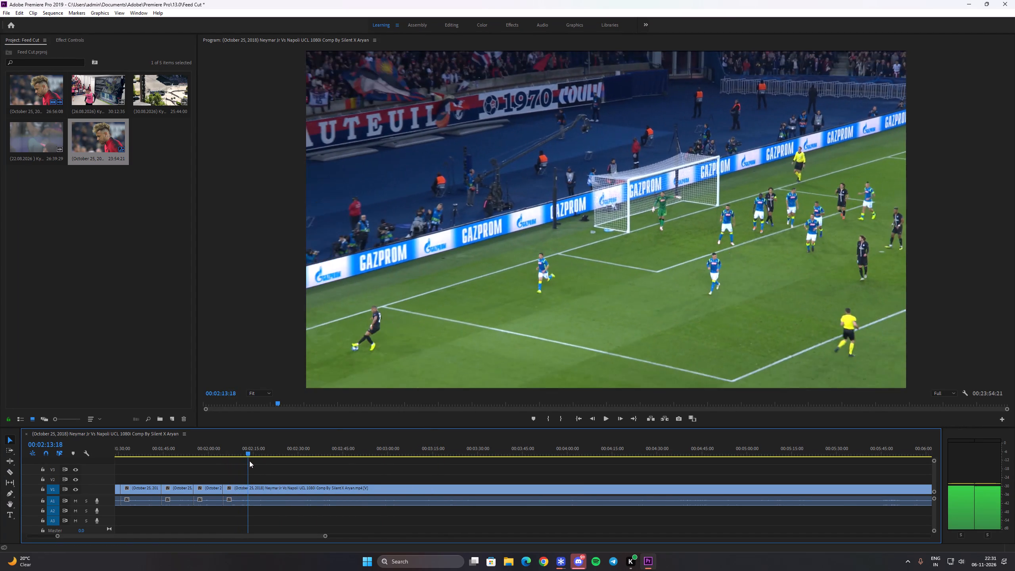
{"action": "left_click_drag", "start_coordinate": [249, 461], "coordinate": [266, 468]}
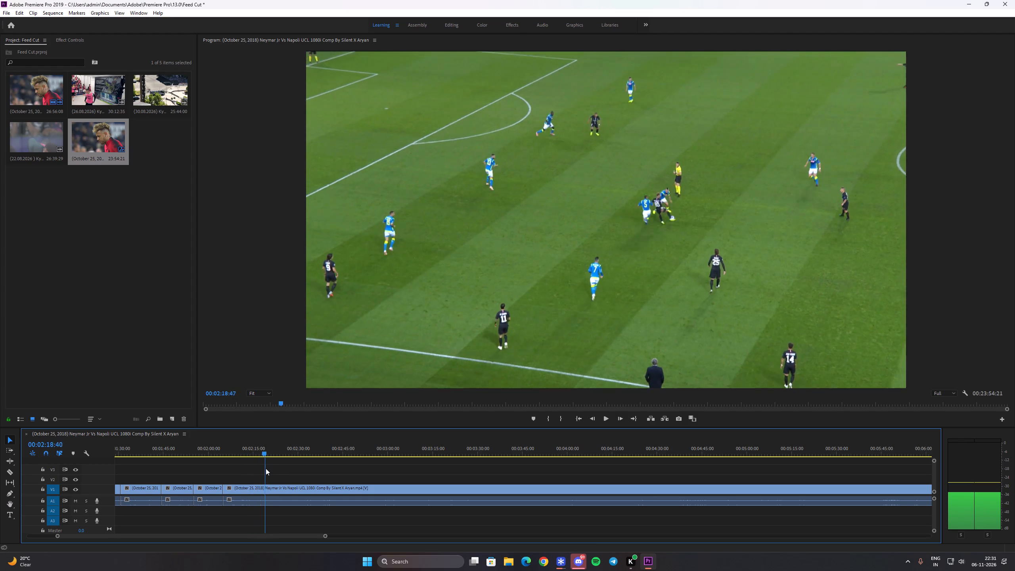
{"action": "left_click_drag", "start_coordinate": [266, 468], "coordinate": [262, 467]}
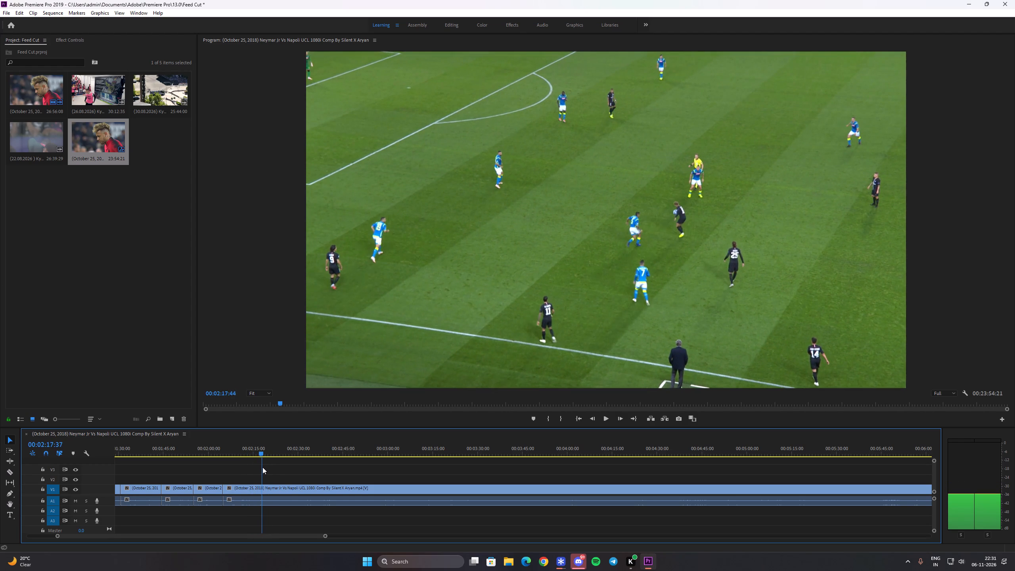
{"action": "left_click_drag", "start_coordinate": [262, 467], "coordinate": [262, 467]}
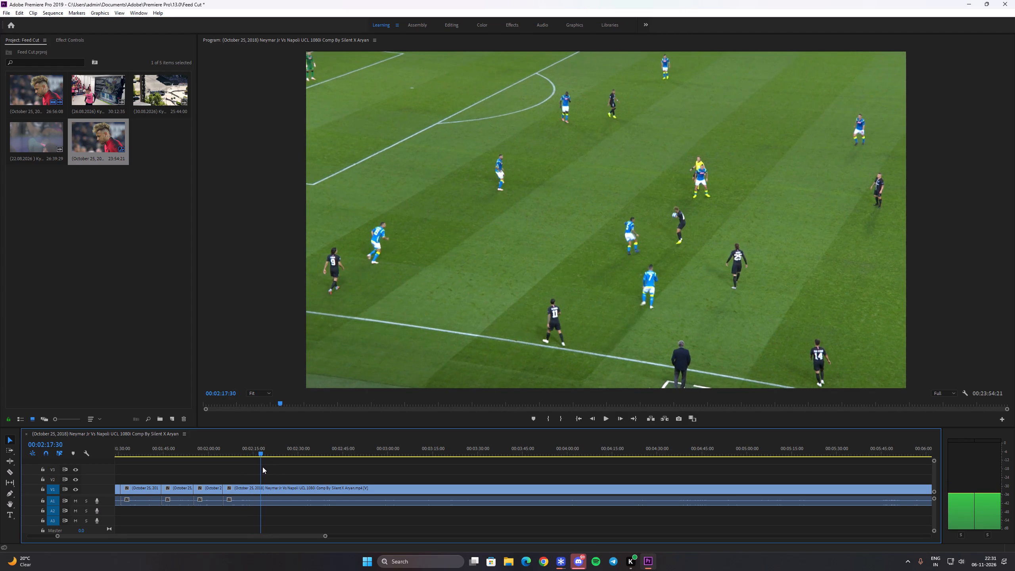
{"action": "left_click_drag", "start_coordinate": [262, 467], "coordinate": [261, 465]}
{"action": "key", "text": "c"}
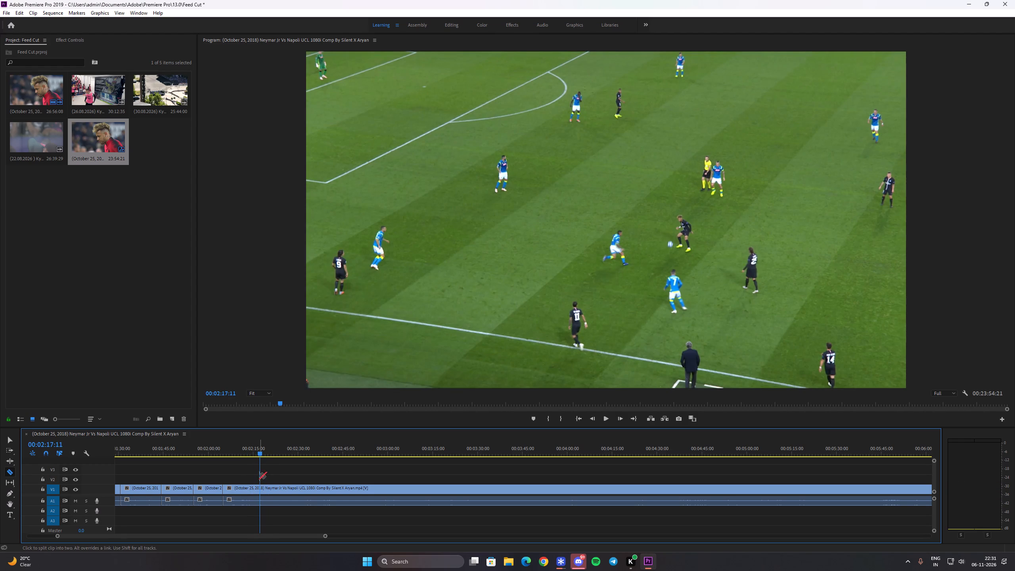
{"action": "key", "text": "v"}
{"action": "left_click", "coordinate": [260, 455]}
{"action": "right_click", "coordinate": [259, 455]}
Split the clip at about 00:02:17, just after the close-up of Neymar's back in front of the net.
{"action": "left_click_drag", "start_coordinate": [254, 452], "coordinate": [256, 452]}
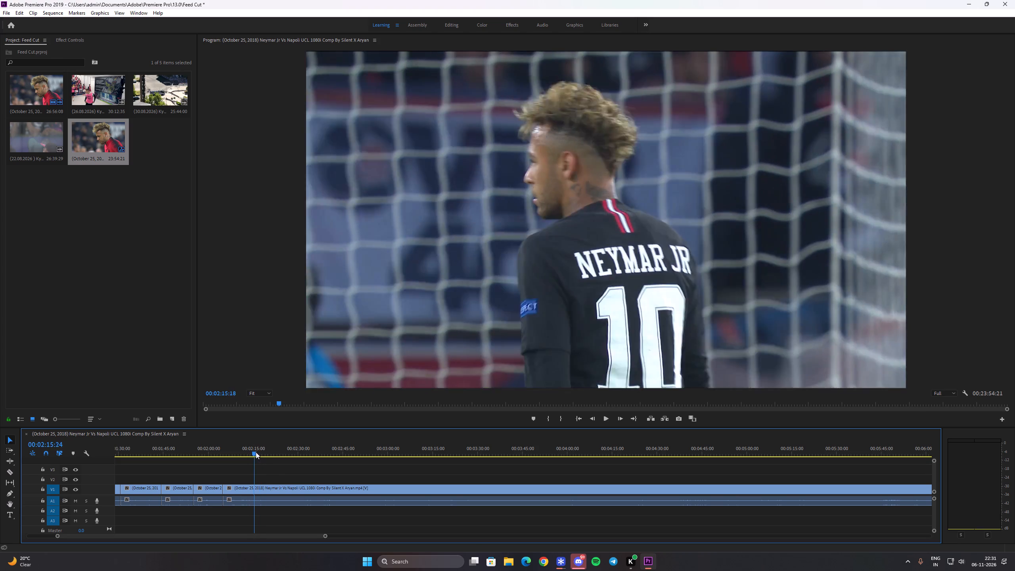
{"action": "left_click_drag", "start_coordinate": [256, 452], "coordinate": [260, 456]}
{"action": "key", "text": "c"}
{"action": "left_click", "coordinate": [260, 489]}
{"action": "key", "text": "v"}
Remove the footage from the cut at about 00:02:17 to 00:02:21:49, where the goalkeeper close-up ends, and close the gap.
{"action": "left_click", "coordinate": [275, 489]}
{"action": "key", "text": "ctrl+space"}
{"action": "key", "text": "space"}
{"action": "left_click_drag", "start_coordinate": [271, 452], "coordinate": [275, 454]}
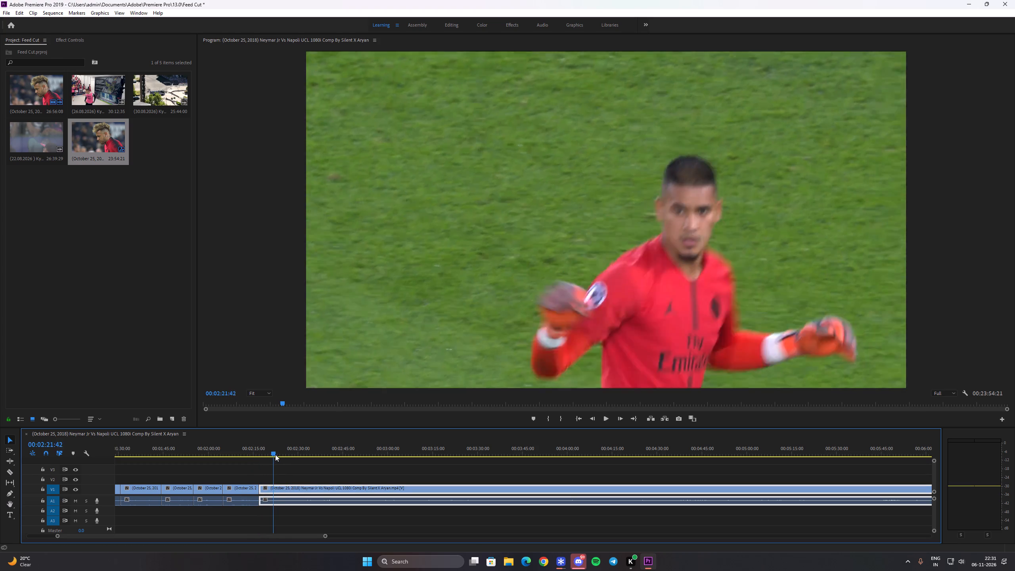
{"action": "left_click_drag", "start_coordinate": [275, 454], "coordinate": [292, 460]}
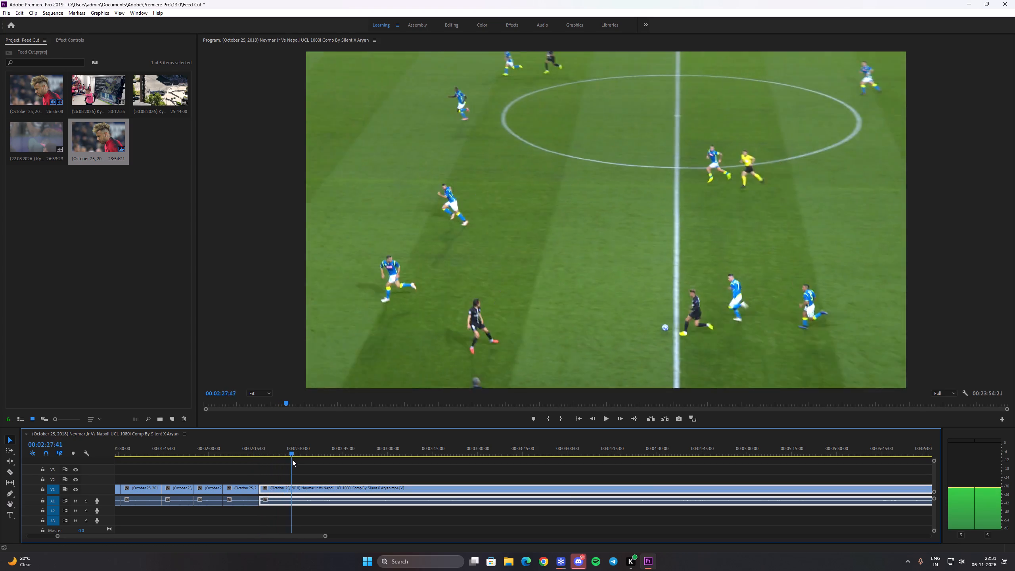
{"action": "left_click_drag", "start_coordinate": [292, 460], "coordinate": [275, 455]}
{"action": "key", "text": "c"}
{"action": "left_click", "coordinate": [273, 486]}
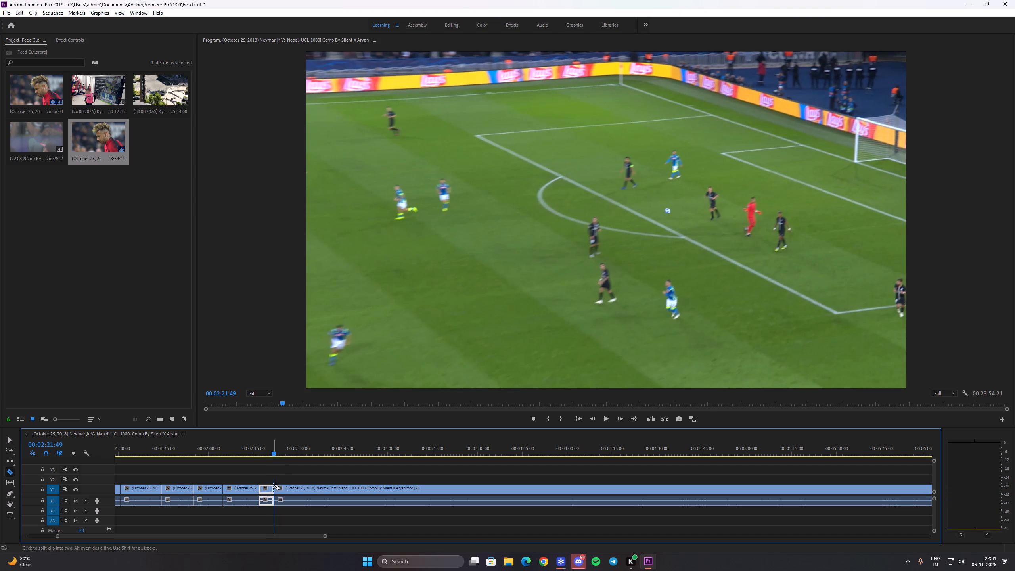
{"action": "key", "text": "v"}
{"action": "key", "text": "ctrl+x"}
{"action": "left_click", "coordinate": [268, 487], "text": "ctrl"}
{"action": "key", "text": "shift+Delete"}
Split the clip at about 00:02:30, during the wide midfield play after the last cut.
{"action": "left_click_drag", "start_coordinate": [262, 453], "coordinate": [266, 454]}
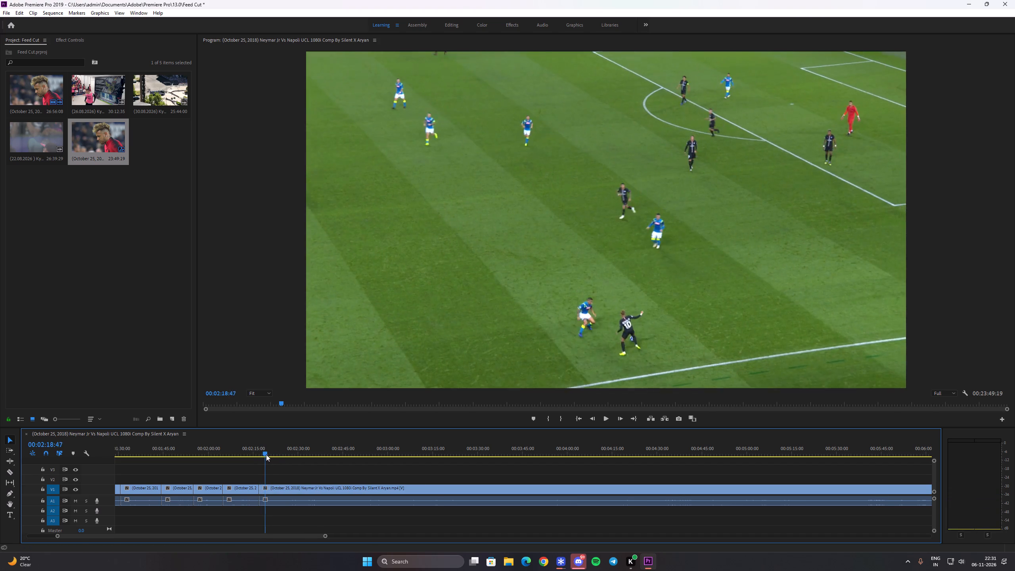
{"action": "left_click_drag", "start_coordinate": [266, 454], "coordinate": [280, 458]}
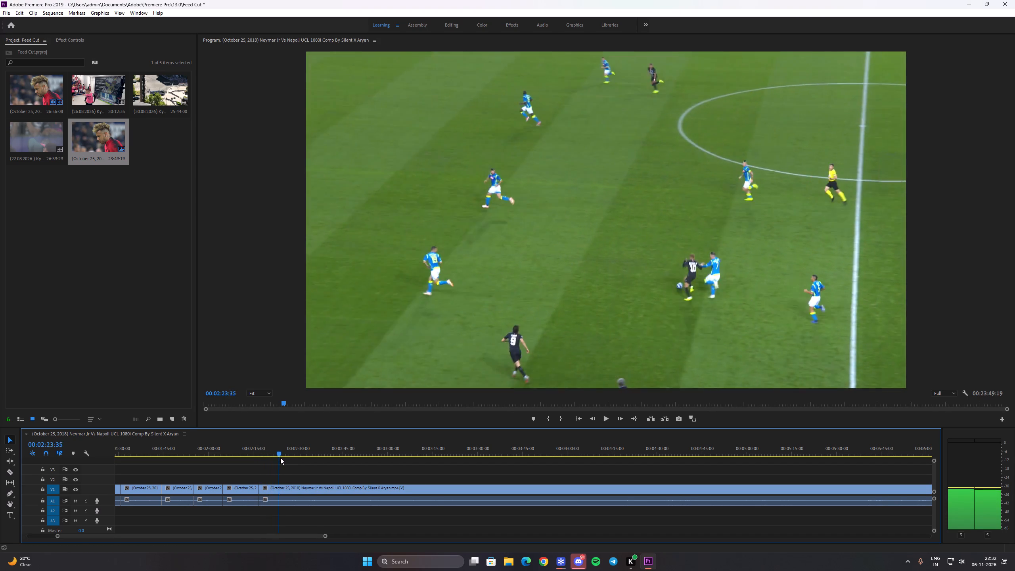
{"action": "left_click_drag", "start_coordinate": [280, 458], "coordinate": [303, 460]}
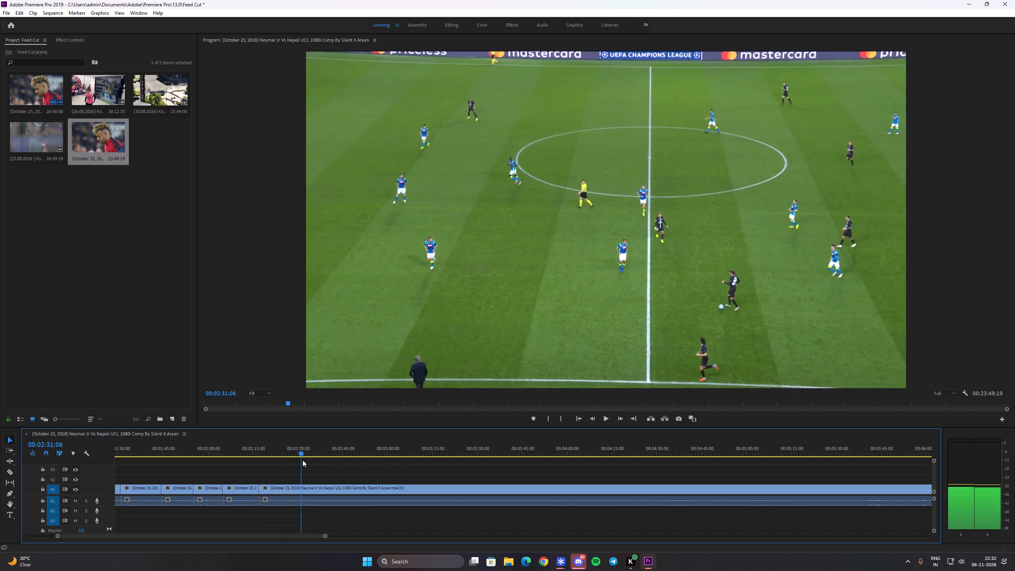
{"action": "left_click_drag", "start_coordinate": [303, 460], "coordinate": [301, 460]}
{"action": "key", "text": "c"}
{"action": "left_click", "coordinate": [299, 486]}
{"action": "key", "text": "v"}
Remove the footage from the cut at about 00:02:30 to Neymar's hands-on-hips shot at 00:04:33:10 and close the gap.
{"action": "left_click", "coordinate": [315, 488]}
{"action": "left_click_drag", "start_coordinate": [305, 450], "coordinate": [340, 466]}
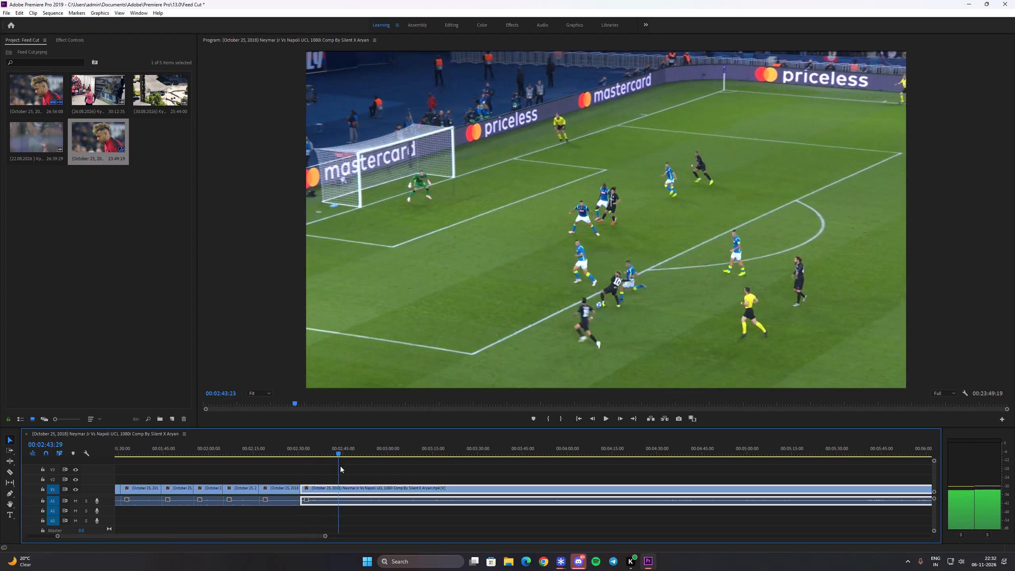
{"action": "left_click_drag", "start_coordinate": [340, 466], "coordinate": [362, 461]}
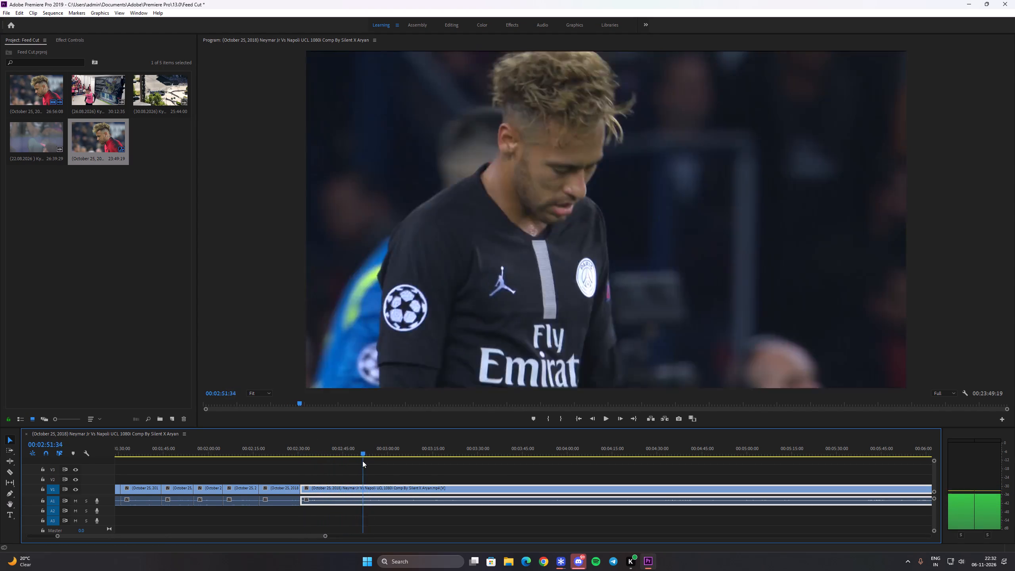
{"action": "left_click_drag", "start_coordinate": [362, 461], "coordinate": [366, 458]}
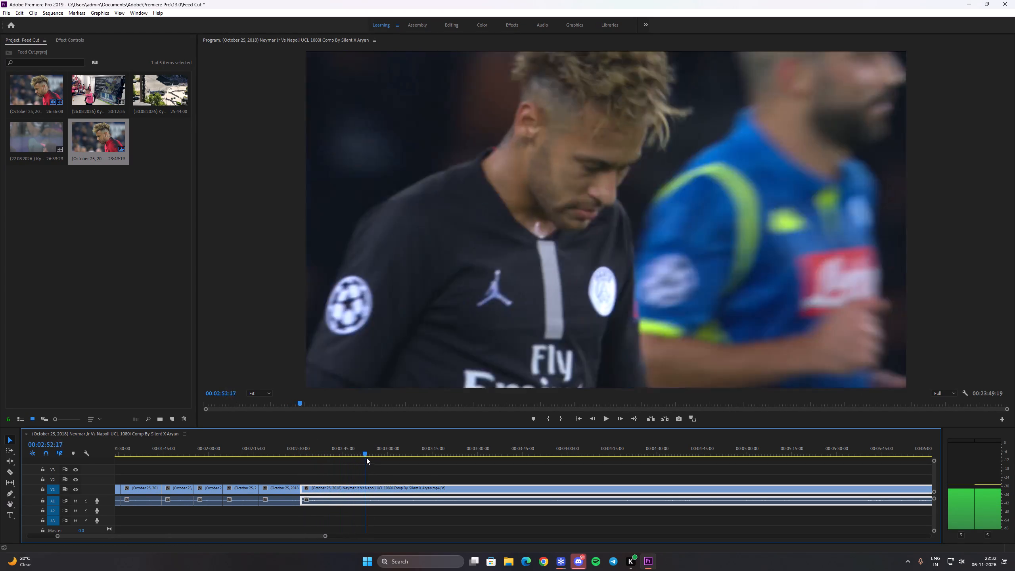
{"action": "left_click_drag", "start_coordinate": [366, 458], "coordinate": [408, 453]}
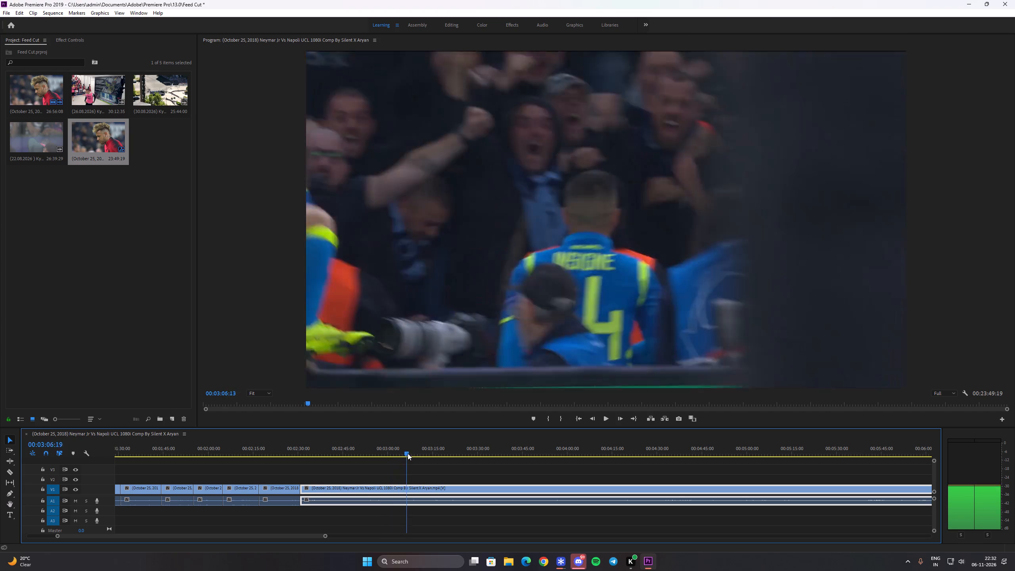
{"action": "left_click_drag", "start_coordinate": [408, 453], "coordinate": [364, 450]}
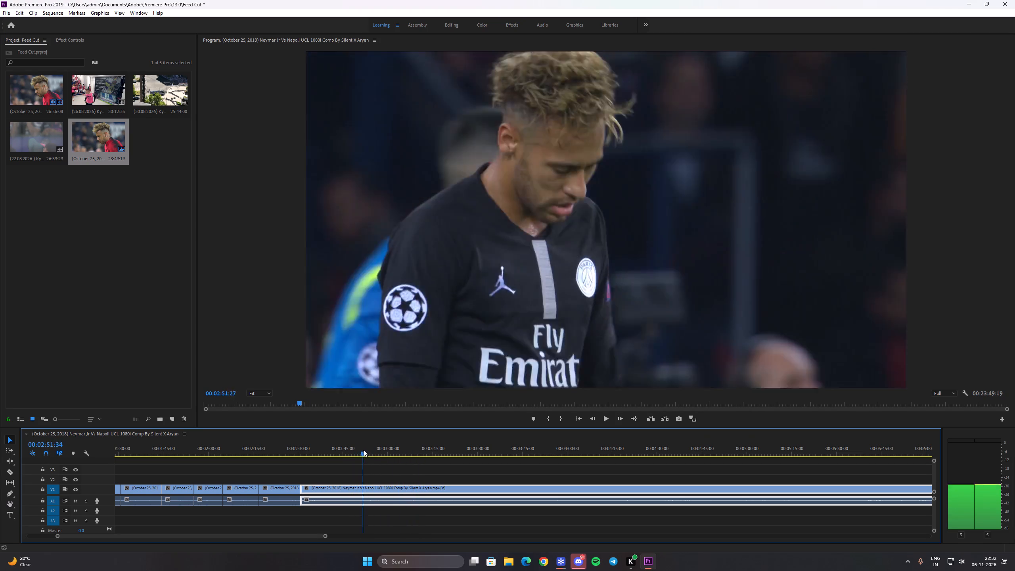
{"action": "left_click_drag", "start_coordinate": [364, 450], "coordinate": [460, 442]}
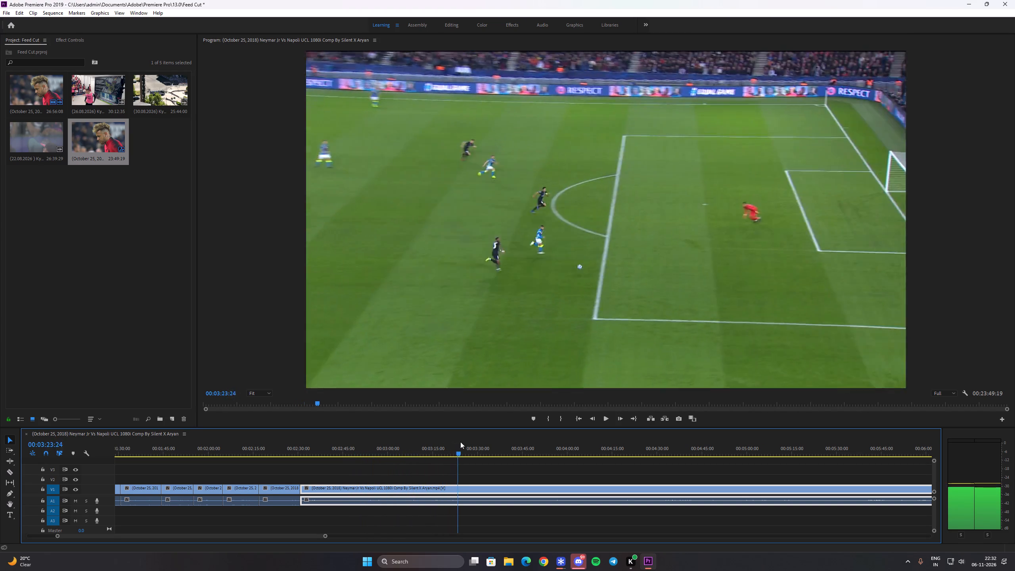
{"action": "left_click_drag", "start_coordinate": [460, 442], "coordinate": [521, 452]}
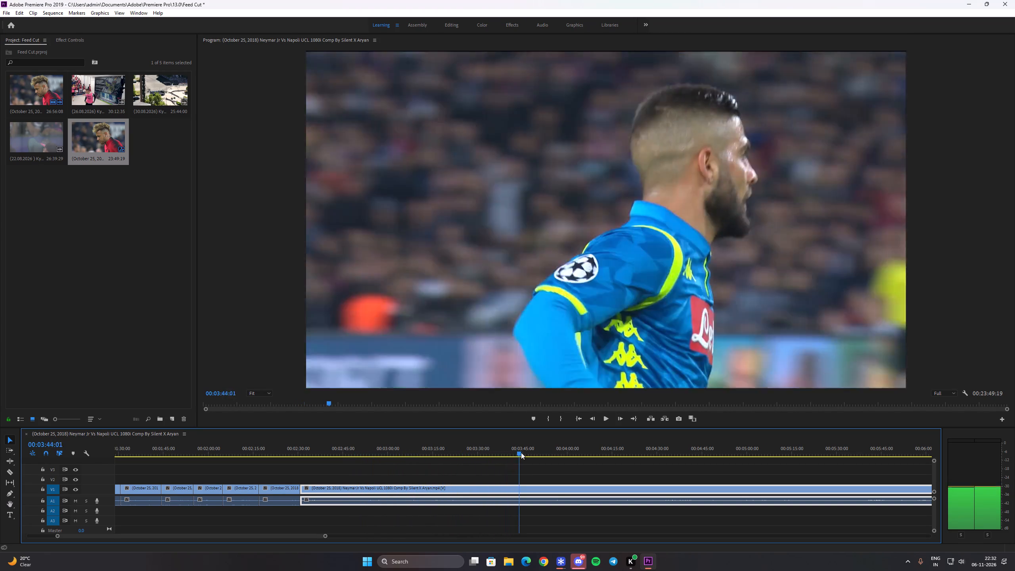
{"action": "left_click_drag", "start_coordinate": [521, 452], "coordinate": [568, 456]}
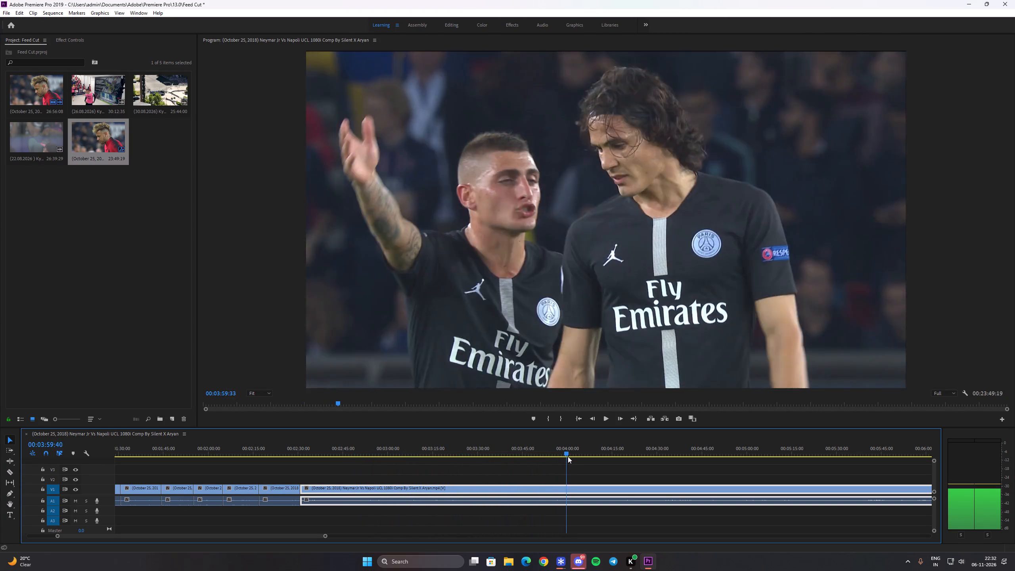
{"action": "left_click_drag", "start_coordinate": [568, 456], "coordinate": [618, 460]}
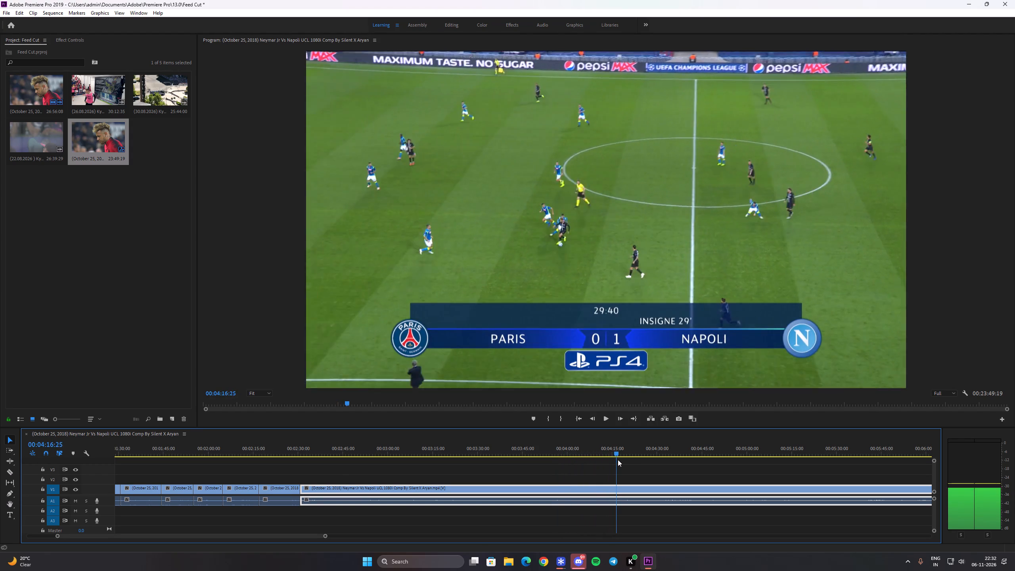
{"action": "left_click_drag", "start_coordinate": [618, 460], "coordinate": [665, 471]}
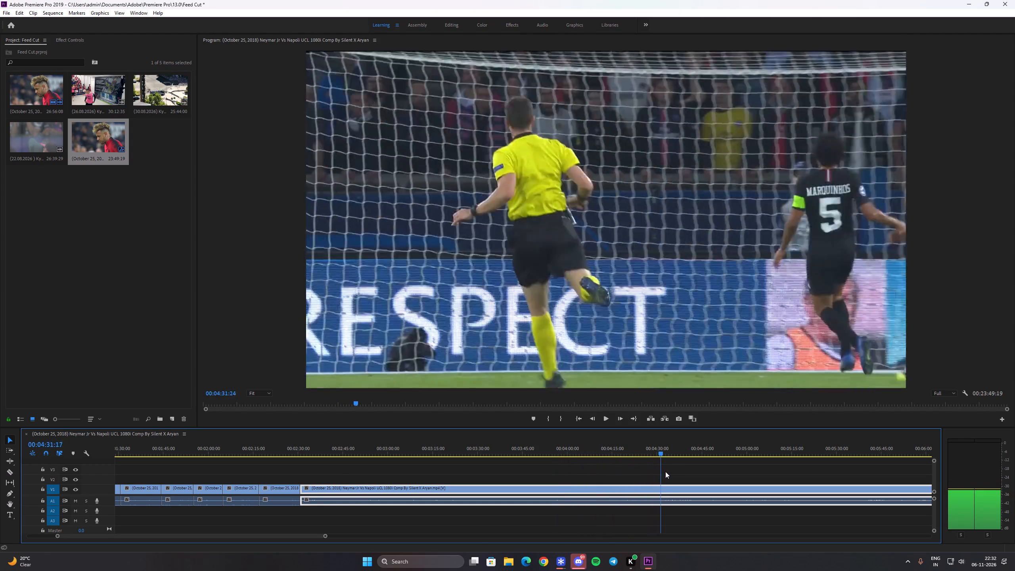
{"action": "left_click_drag", "start_coordinate": [665, 471], "coordinate": [667, 463]}
{"action": "key", "text": "c"}
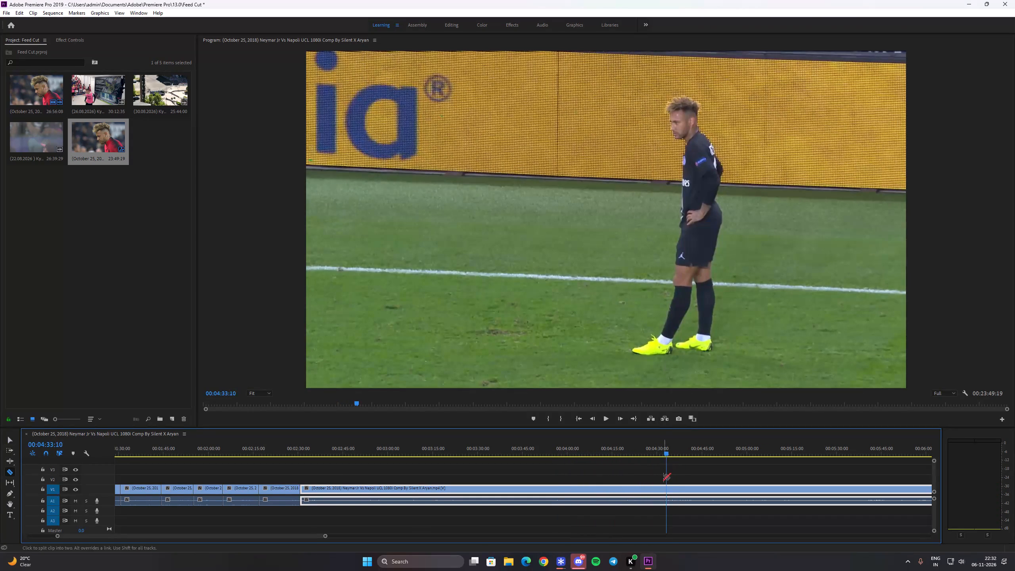
{"action": "left_click", "coordinate": [665, 491]}
{"action": "key", "text": "v"}
{"action": "key", "text": "ctrl+x"}
{"action": "left_click", "coordinate": [648, 488], "text": "ctrl"}
{"action": "key", "text": "shift+Delete"}
Remove the footage from the cut at about 00:02:30 to the centre-circle play at 00:02:43:36 and close the gap.
{"action": "key", "text": "space"}
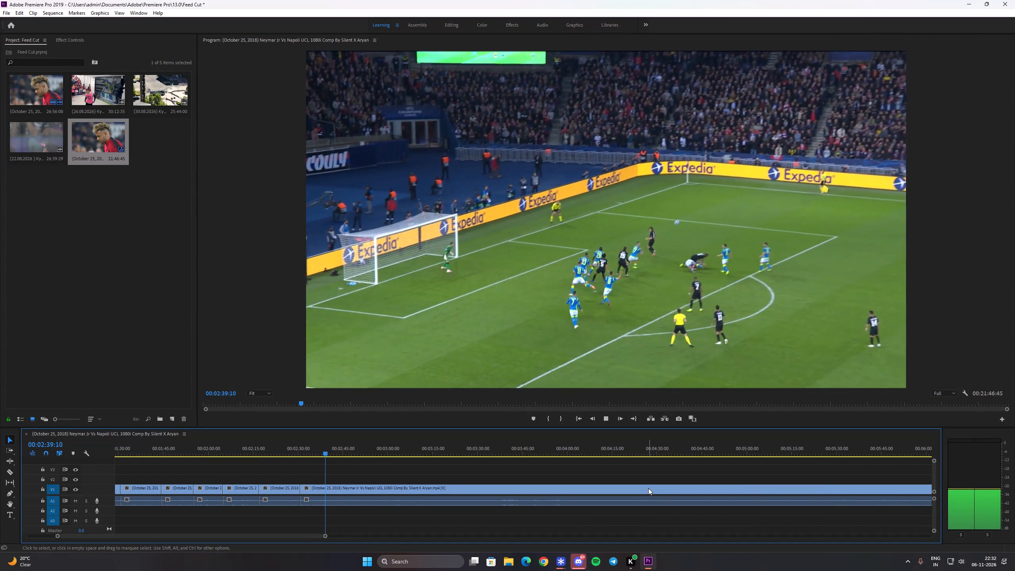
{"action": "key", "text": "space"}
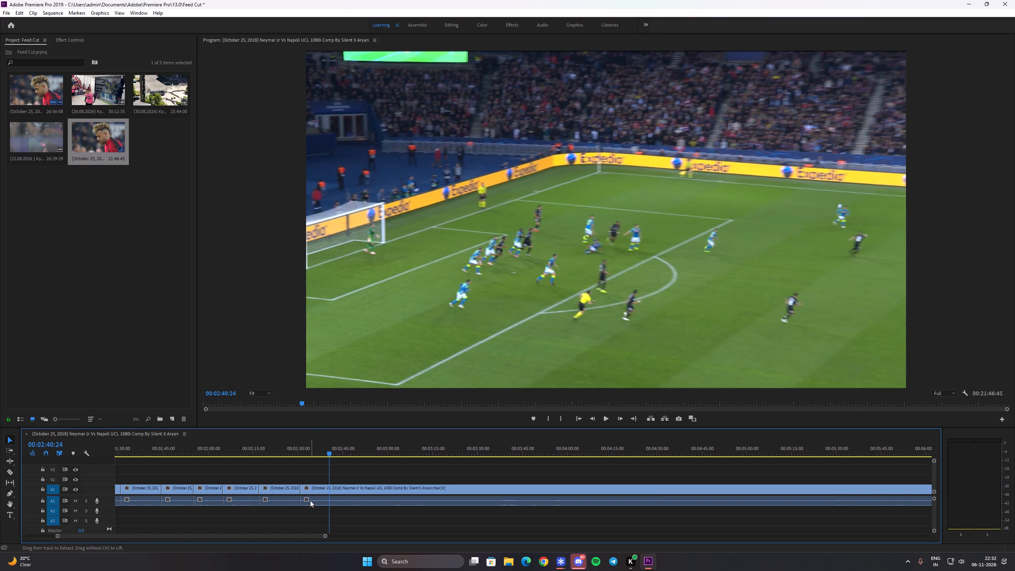
{"action": "left_click_drag", "start_coordinate": [301, 448], "coordinate": [330, 463]}
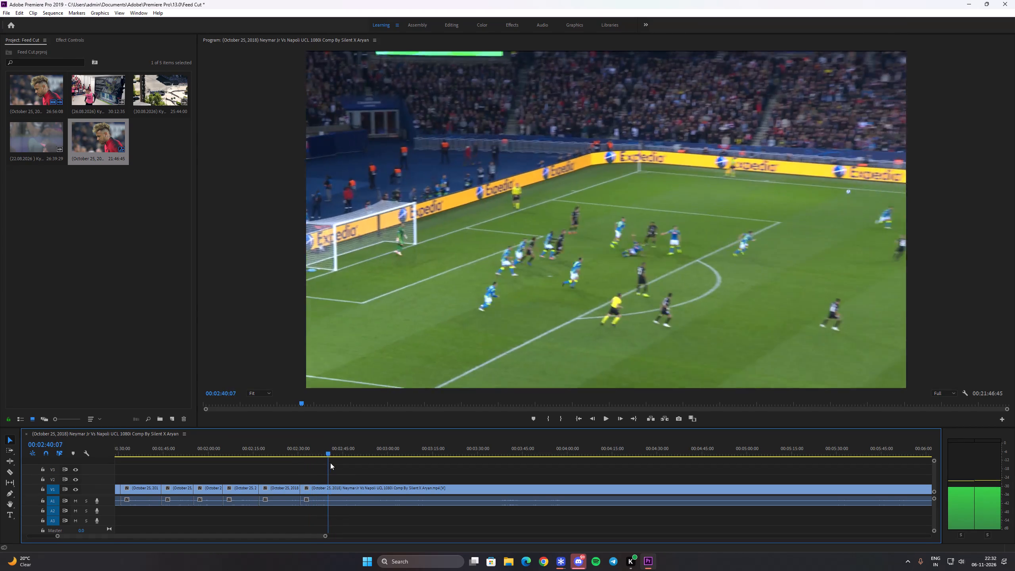
{"action": "left_click_drag", "start_coordinate": [330, 463], "coordinate": [342, 462]}
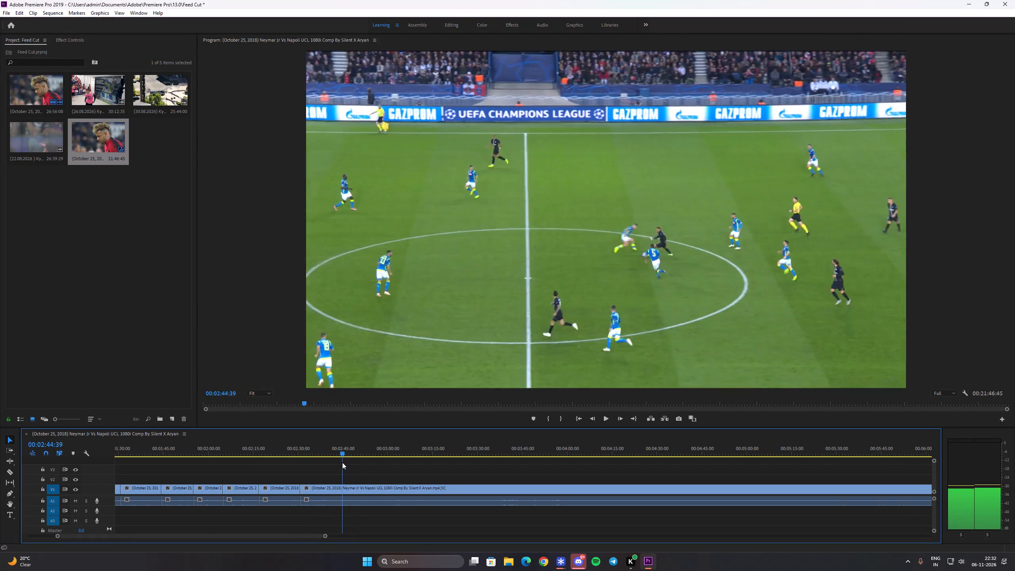
{"action": "left_click_drag", "start_coordinate": [342, 462], "coordinate": [340, 462]}
{"action": "key", "text": "c"}
{"action": "left_click", "coordinate": [339, 491]}
{"action": "key", "text": "v"}
{"action": "left_click", "coordinate": [327, 491]}
{"action": "key", "text": "ctrl+x"}
{"action": "left_click", "coordinate": [326, 490]}
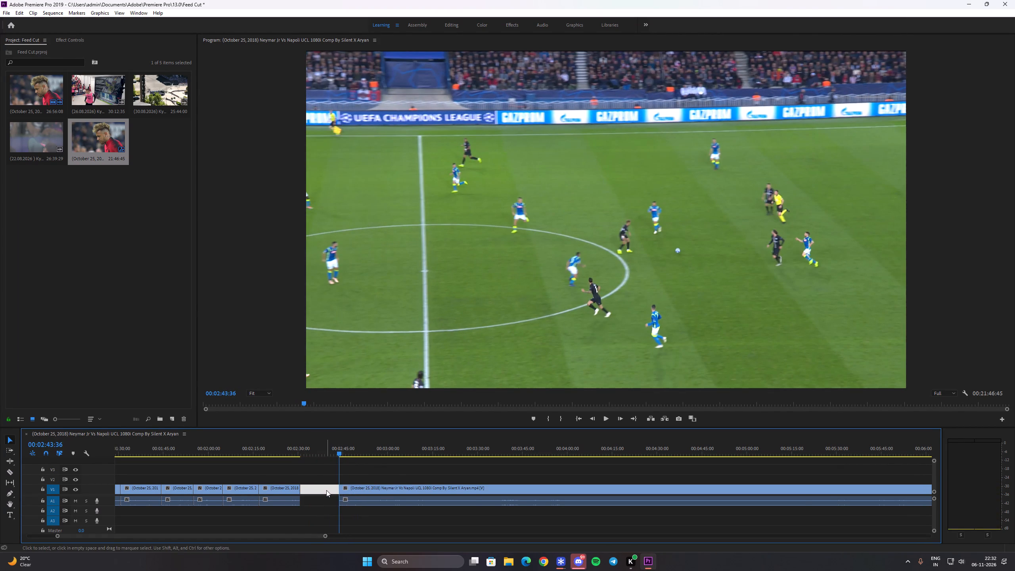
{"action": "key", "text": "shift+Delete"}
Split the clip at about 00:02:40, in the wide shot of play around Napoli's penalty area.
{"action": "key", "text": "space"}
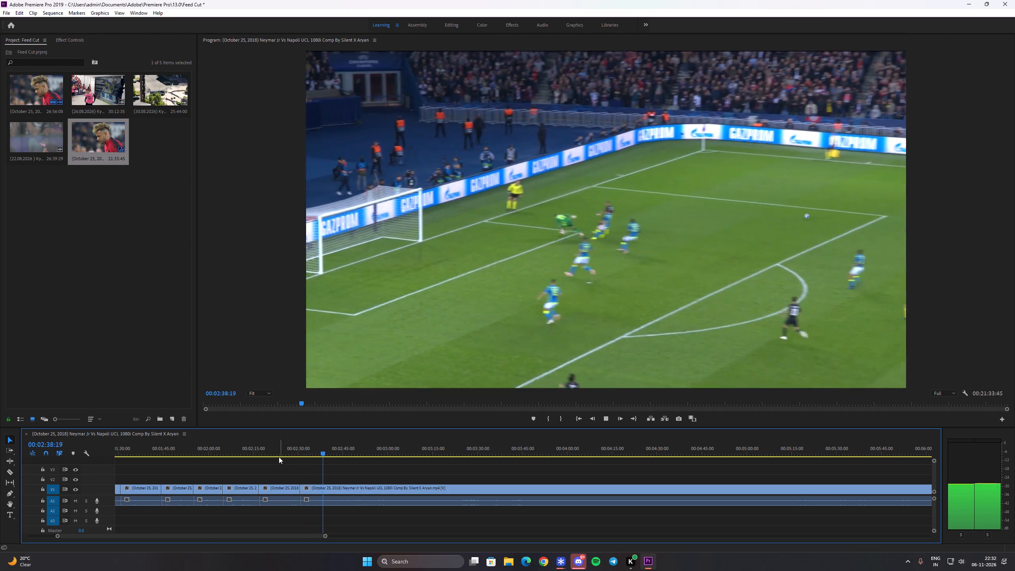
{"action": "key", "text": "space"}
{"action": "key", "text": "space"}
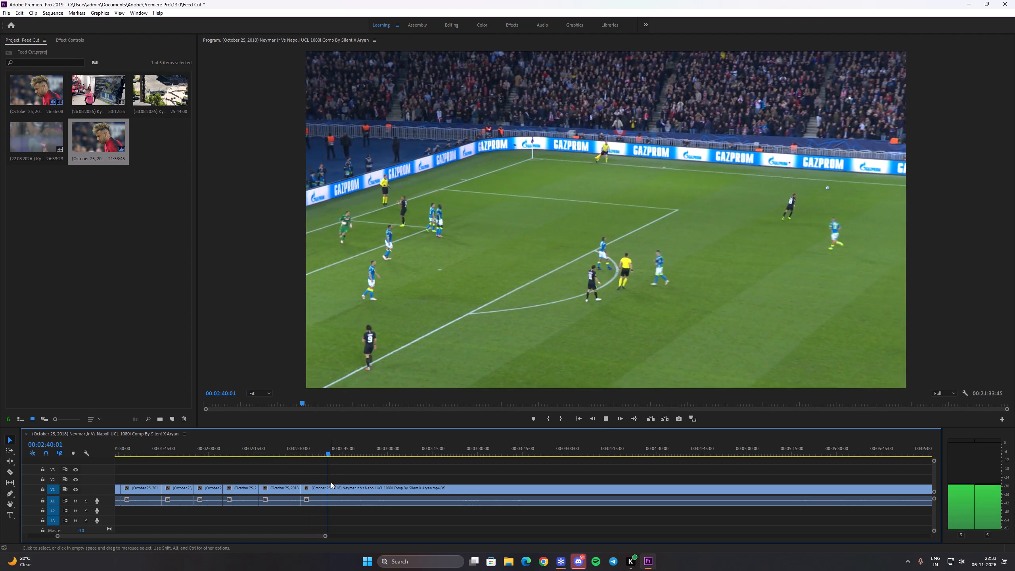
{"action": "key", "text": "space"}
{"action": "key", "text": "c"}
{"action": "left_click", "coordinate": [331, 488]}
{"action": "key", "text": "v"}
Remove the footage from the cut at about 00:02:40 to Neymar's shot on the ball at 00:02:44:26 and close the gap.
{"action": "left_click", "coordinate": [338, 488]}
{"action": "left_click_drag", "start_coordinate": [343, 454], "coordinate": [339, 459]}
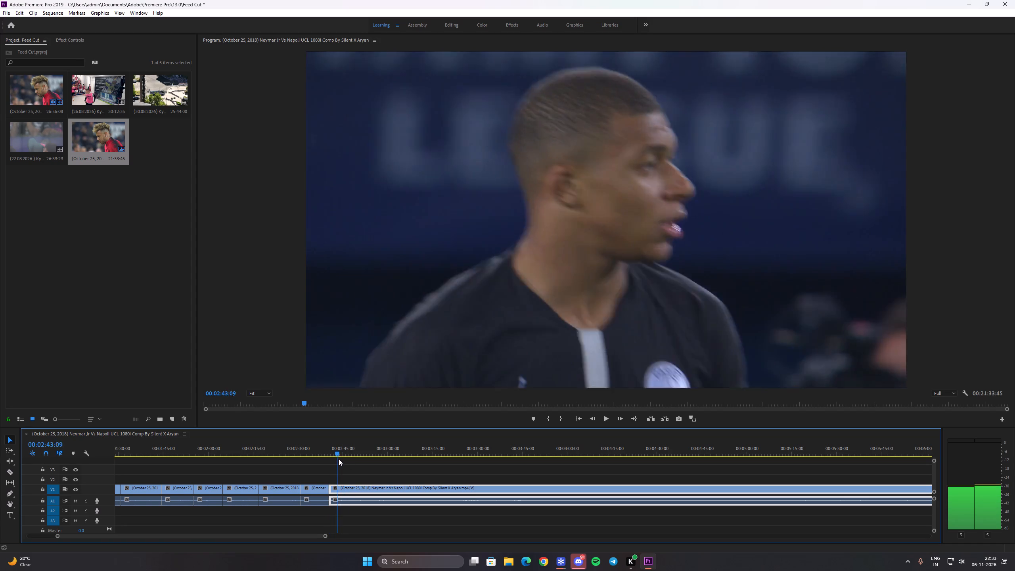
{"action": "left_click_drag", "start_coordinate": [339, 459], "coordinate": [343, 462]}
{"action": "key", "text": "c"}
{"action": "left_click", "coordinate": [343, 487]}
{"action": "key", "text": "v"}
{"action": "left_click", "coordinate": [337, 488], "text": "ctrl"}
{"action": "key", "text": "ctrl+x"}
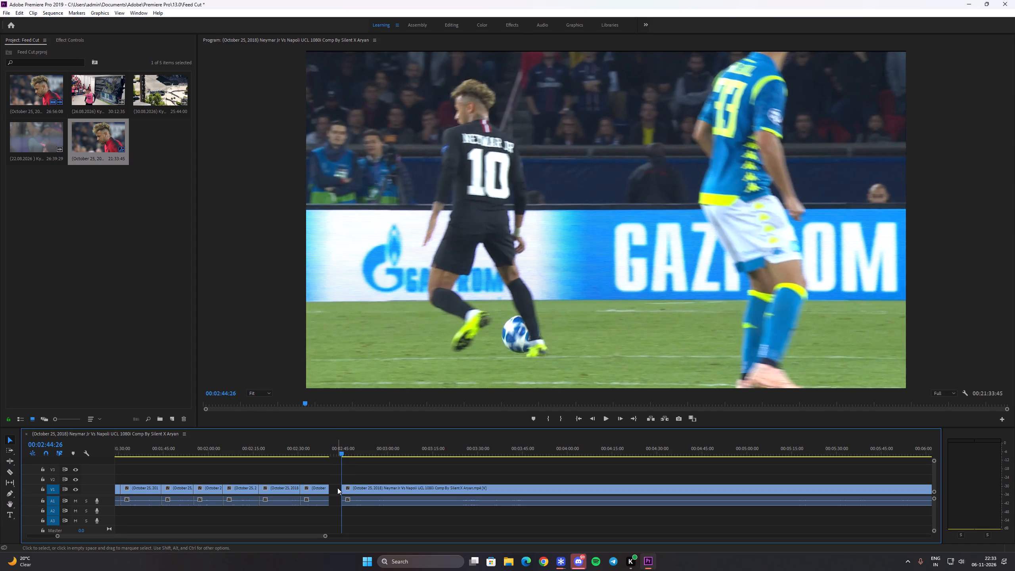
{"action": "left_click", "coordinate": [337, 488]}
{"action": "key", "text": "shift+Delete"}
Split the clip at 00:02:49:34, on the behind-the-goal shot of goalkeeper Ospina and the PSG attacker.
{"action": "left_click_drag", "start_coordinate": [340, 452], "coordinate": [349, 459]}
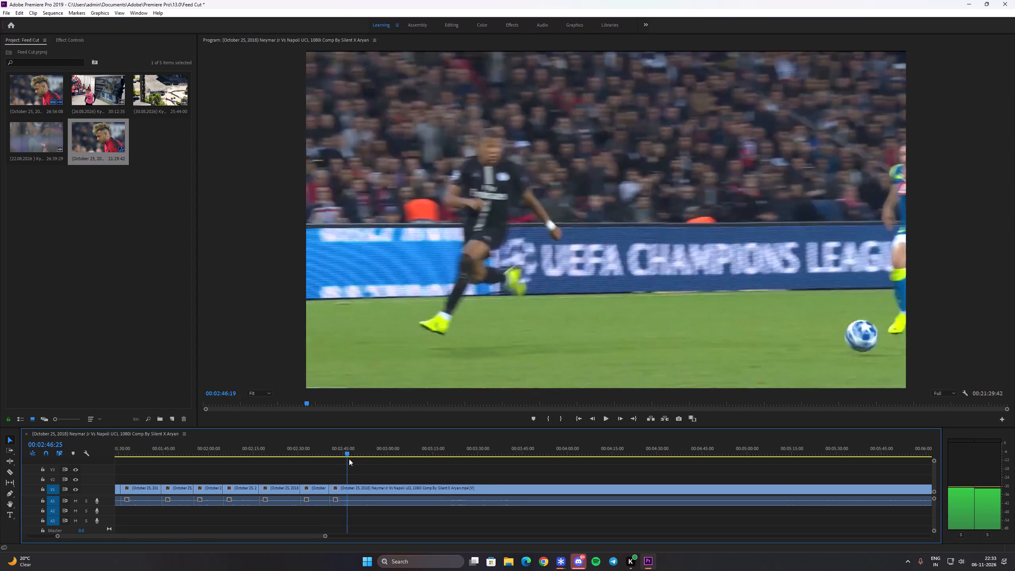
{"action": "left_click_drag", "start_coordinate": [349, 459], "coordinate": [358, 469]}
{"action": "key", "text": "c"}
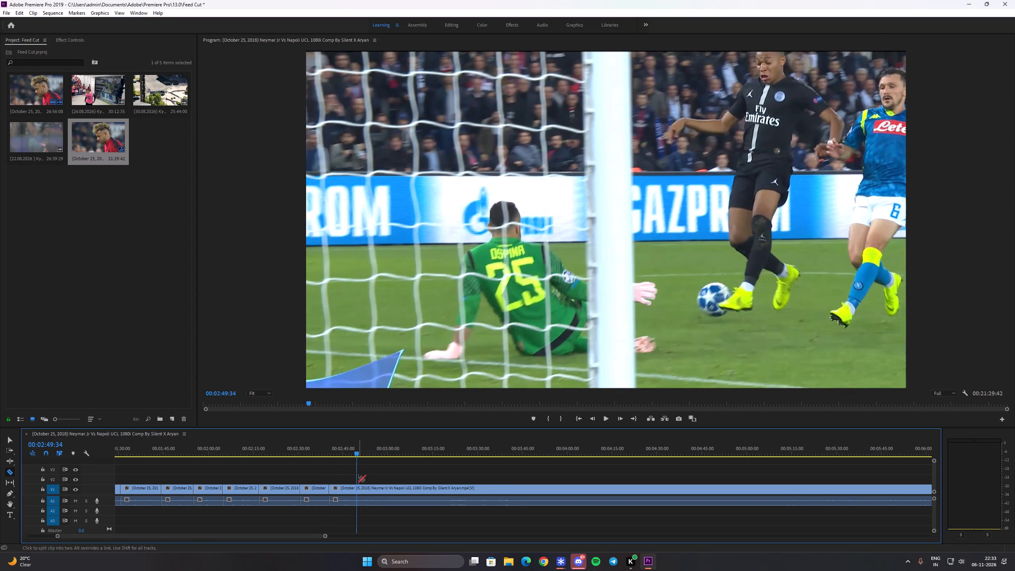
{"action": "left_click", "coordinate": [357, 486]}
{"action": "key", "text": "v"}
Remove the footage from the 00:02:49:34 cut to the wide midfield play at 00:03:03:23 and close the gap.
{"action": "left_click", "coordinate": [377, 489]}
{"action": "left_click", "coordinate": [367, 458]}
{"action": "left_click_drag", "start_coordinate": [368, 449], "coordinate": [379, 457]}
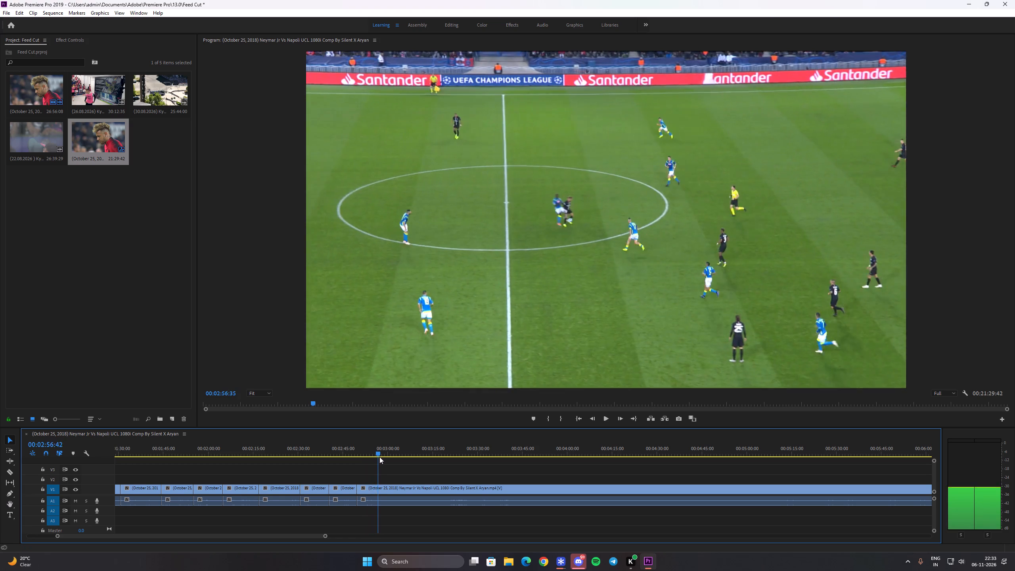
{"action": "left_click_drag", "start_coordinate": [379, 457], "coordinate": [413, 456]}
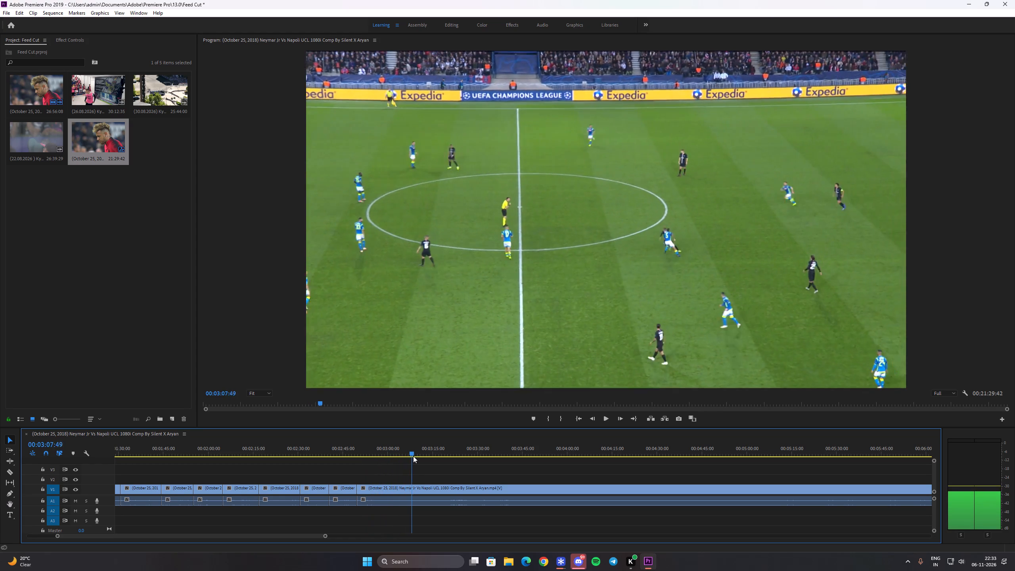
{"action": "left_click_drag", "start_coordinate": [413, 456], "coordinate": [400, 452]}
{"action": "key", "text": "c"}
{"action": "key", "text": "space"}
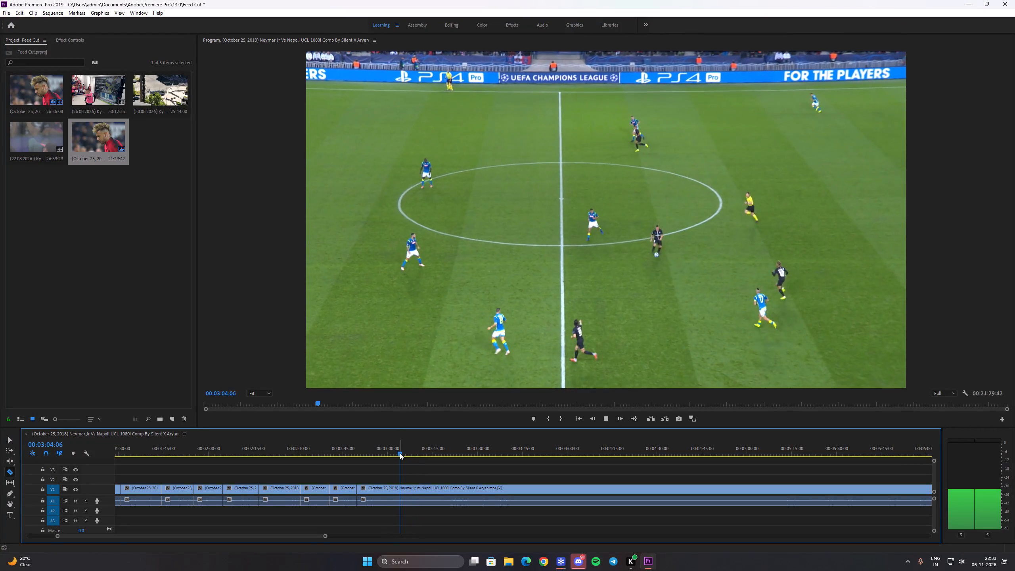
{"action": "key", "text": "space"}
{"action": "left_click", "coordinate": [400, 451]}
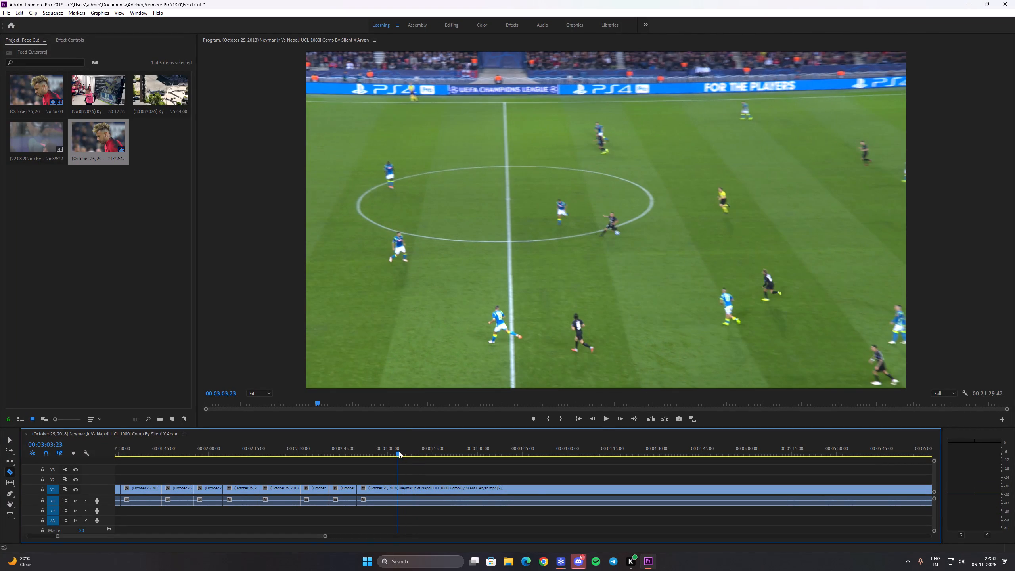
{"action": "key", "text": "c"}
{"action": "left_click", "coordinate": [398, 487]}
{"action": "key", "text": "v"}
{"action": "left_click", "coordinate": [390, 486]}
{"action": "key", "text": "ctrl+x"}
{"action": "left_click", "coordinate": [387, 487]}
{"action": "key", "text": "shift+Delete"}
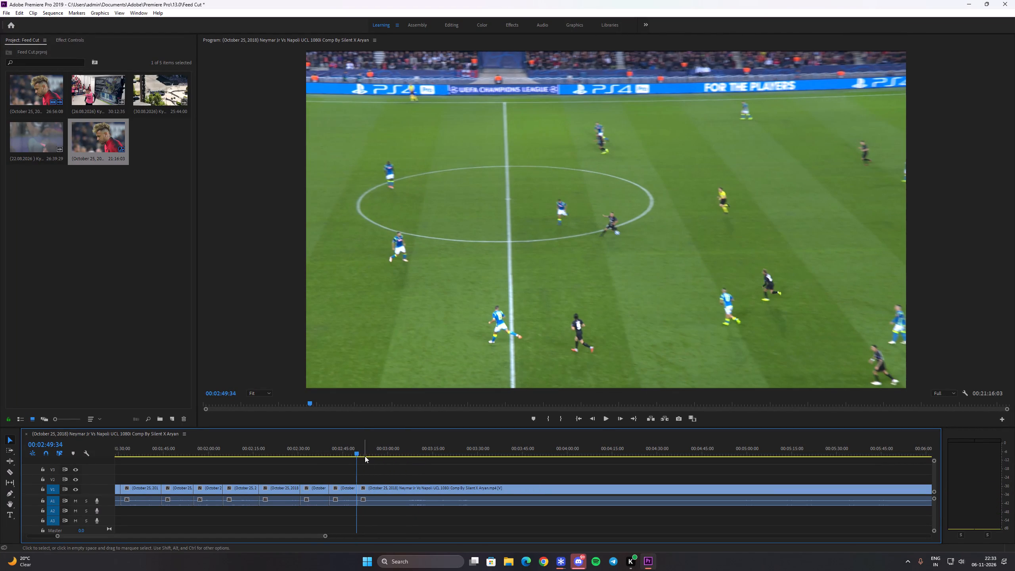
Split the clip at 00:03:04:13, on the close-up of Neymar's back.
{"action": "left_click_drag", "start_coordinate": [365, 455], "coordinate": [381, 466]}
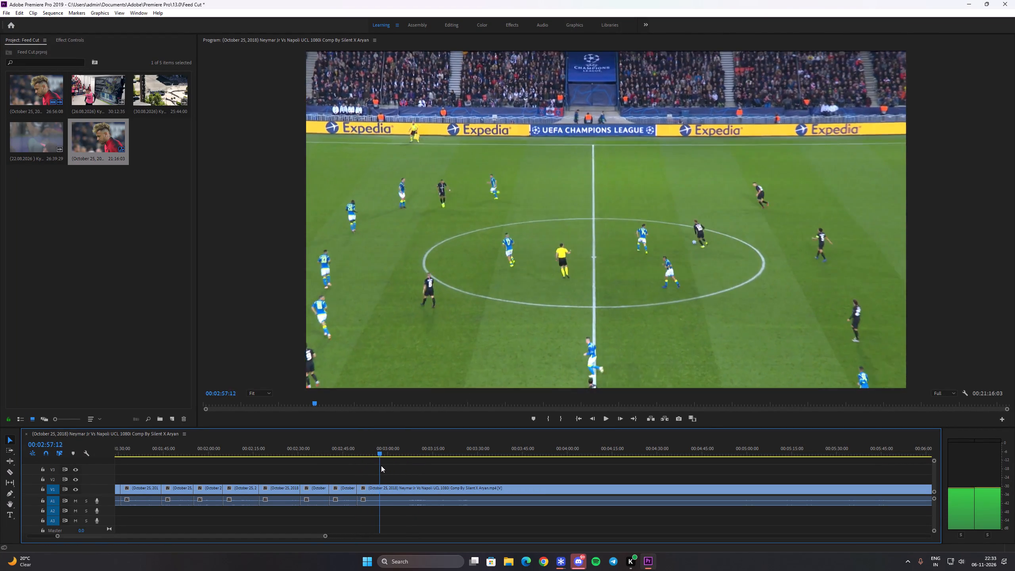
{"action": "left_click_drag", "start_coordinate": [381, 466], "coordinate": [398, 473]}
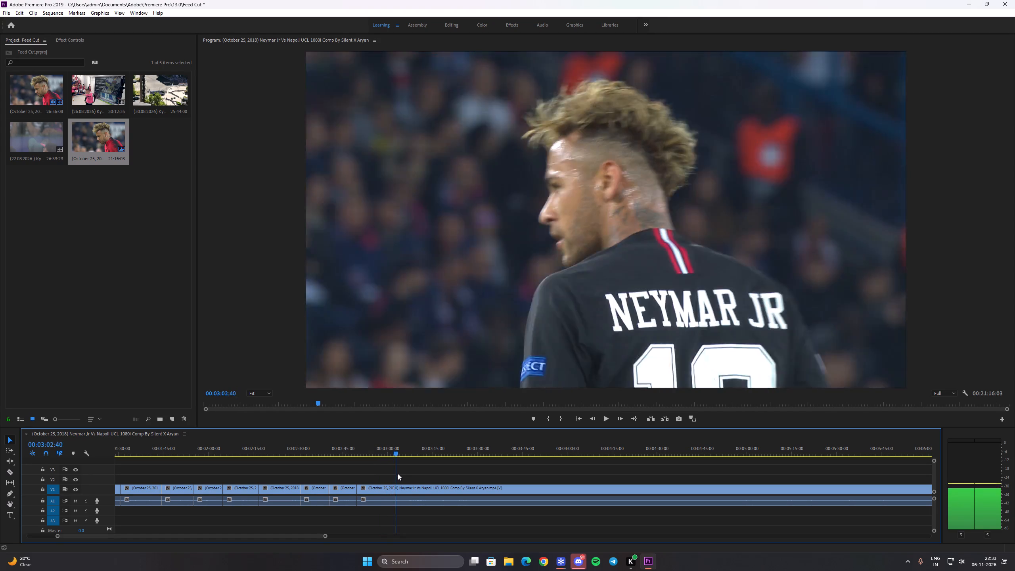
{"action": "left_click_drag", "start_coordinate": [398, 473], "coordinate": [423, 475]}
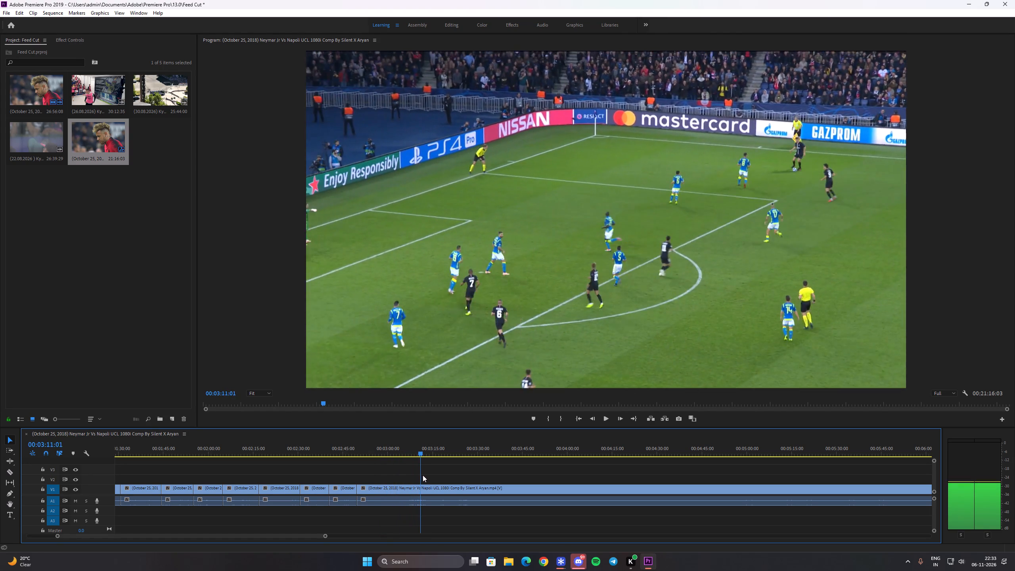
{"action": "left_click_drag", "start_coordinate": [423, 475], "coordinate": [405, 470]}
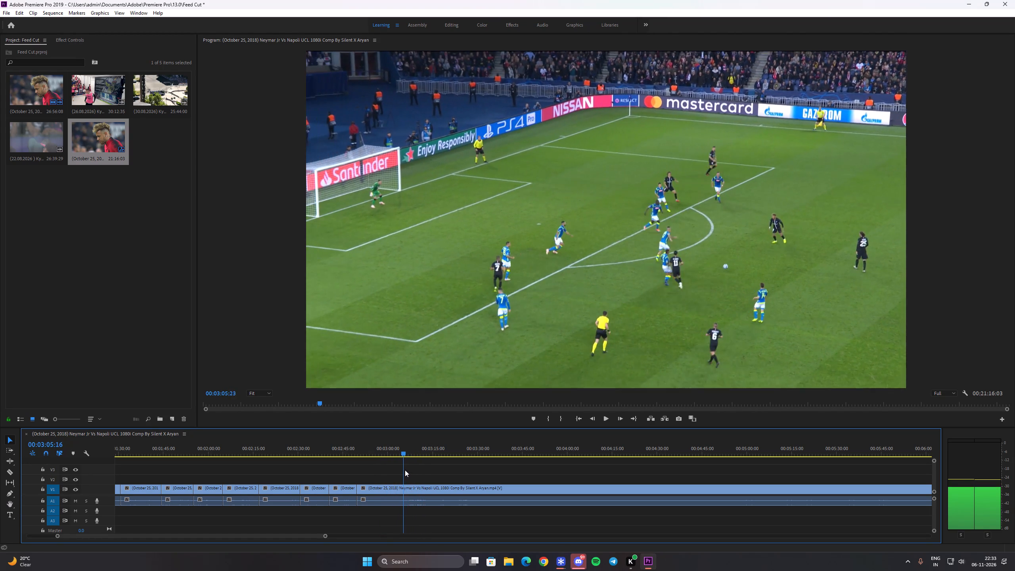
{"action": "left_click_drag", "start_coordinate": [405, 470], "coordinate": [402, 469]}
{"action": "key", "text": "c"}
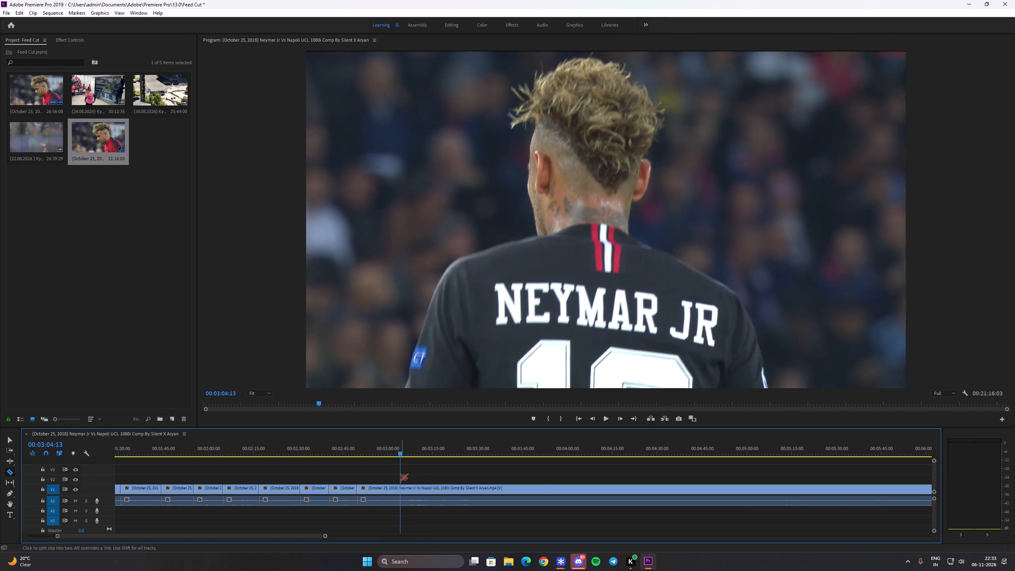
{"action": "left_click", "coordinate": [402, 487]}
{"action": "key", "text": "v"}
Save the project, and remove the footage from the 00:03:04:13 cut to the half-time walk-off at 00:03:15:00, closing the gap.
{"action": "left_click", "coordinate": [424, 489]}
{"action": "key", "text": "space"}
{"action": "key", "text": "space"}
{"action": "left_click_drag", "start_coordinate": [285, 533], "coordinate": [306, 538]}
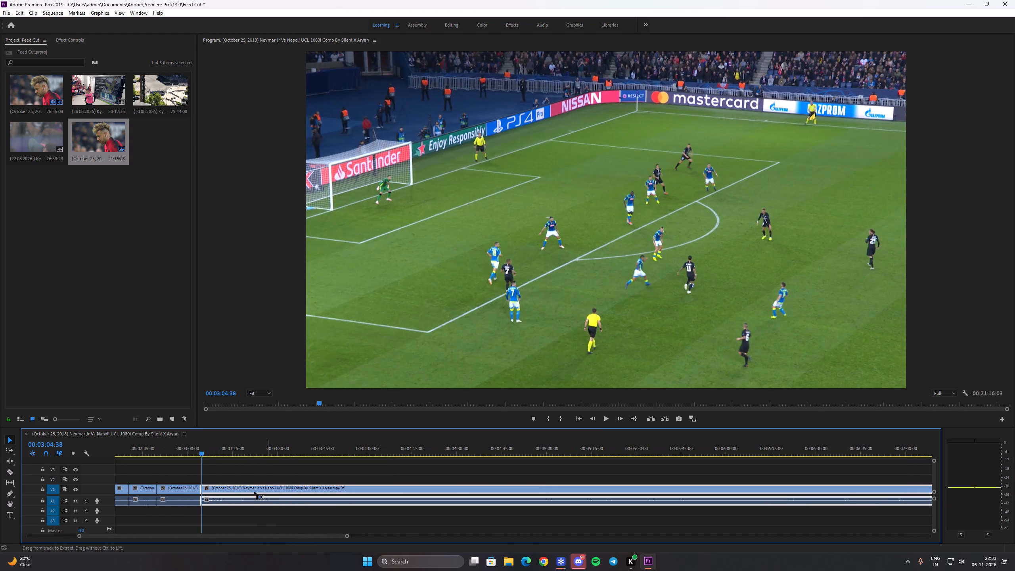
{"action": "key", "text": "ctrl+s"}
{"action": "left_click_drag", "start_coordinate": [211, 452], "coordinate": [232, 456]}
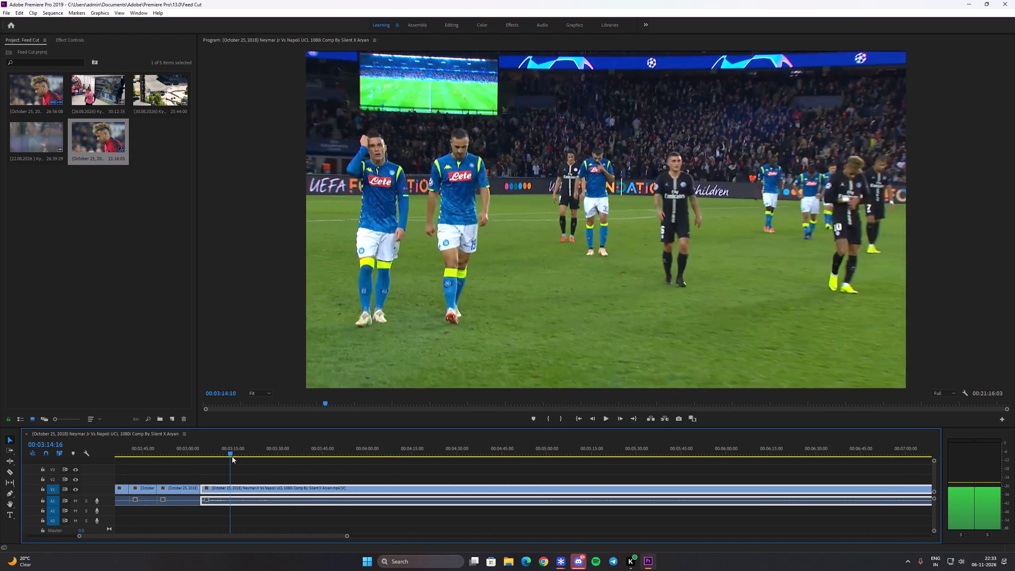
{"action": "left_click_drag", "start_coordinate": [232, 456], "coordinate": [236, 458]}
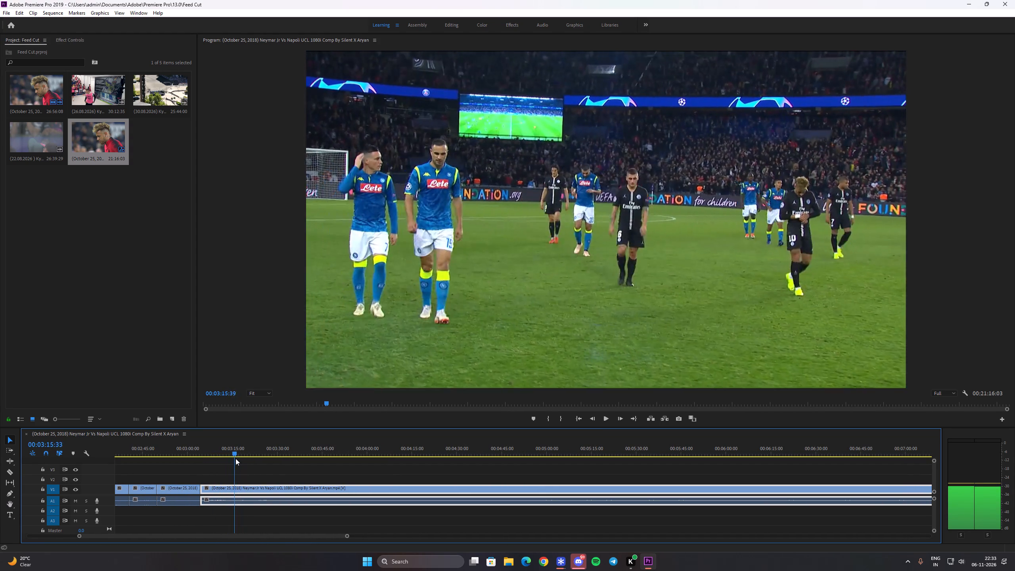
{"action": "left_click_drag", "start_coordinate": [236, 458], "coordinate": [234, 460]}
{"action": "key", "text": "c"}
{"action": "left_click", "coordinate": [231, 485]}
{"action": "key", "text": "v"}
{"action": "key", "text": "ctrl+x"}
{"action": "left_click", "coordinate": [222, 487], "text": "ctrl"}
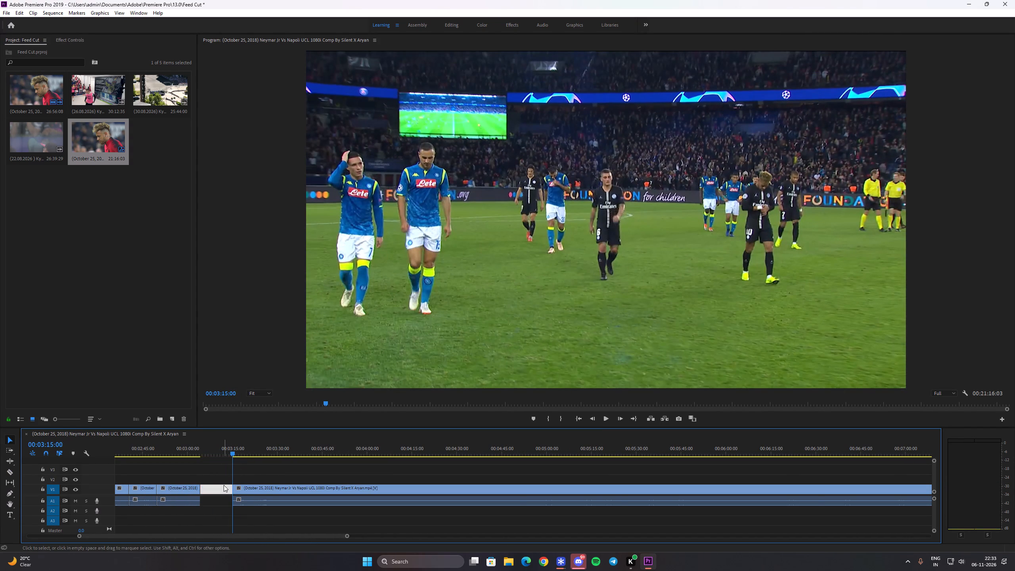
{"action": "key", "text": "shift+Delete"}
Split the clip at 00:03:06:39, as the players walk off the pitch.
{"action": "left_click_drag", "start_coordinate": [213, 450], "coordinate": [209, 450]}
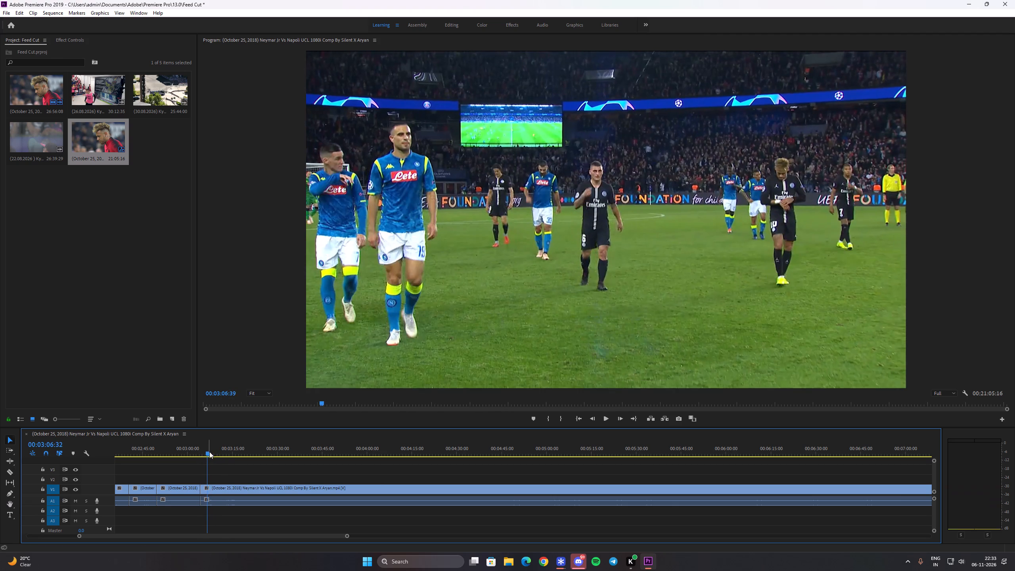
{"action": "key", "text": "c"}
{"action": "left_click", "coordinate": [209, 487]}
{"action": "key", "text": "v"}
Remove the footage from the 00:03:06:39 cut to the goal-area shot at about 00:05:47 and close the gap.
{"action": "left_click", "coordinate": [215, 488]}
{"action": "left_click_drag", "start_coordinate": [221, 450], "coordinate": [240, 456]}
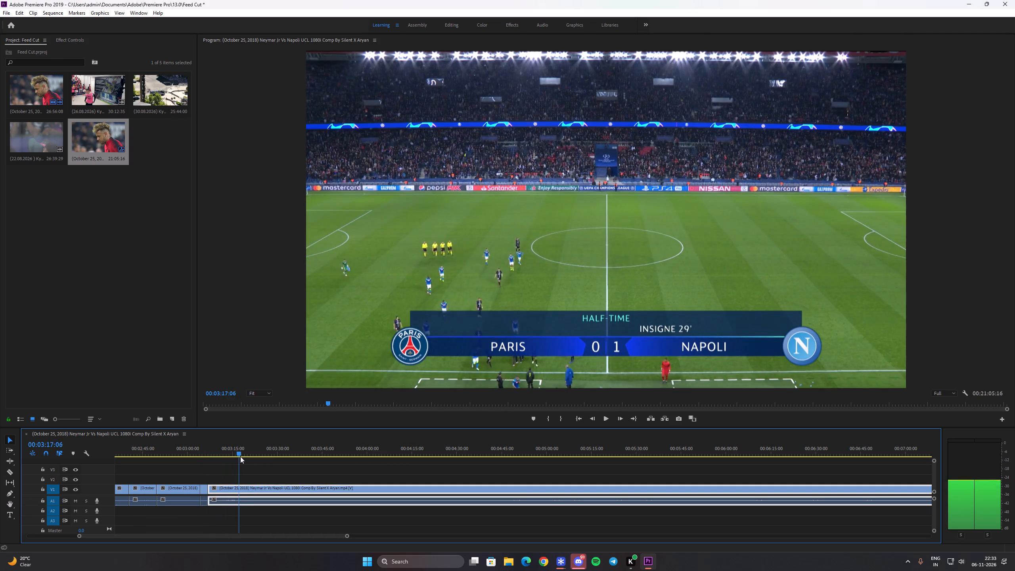
{"action": "left_click_drag", "start_coordinate": [240, 456], "coordinate": [316, 455]}
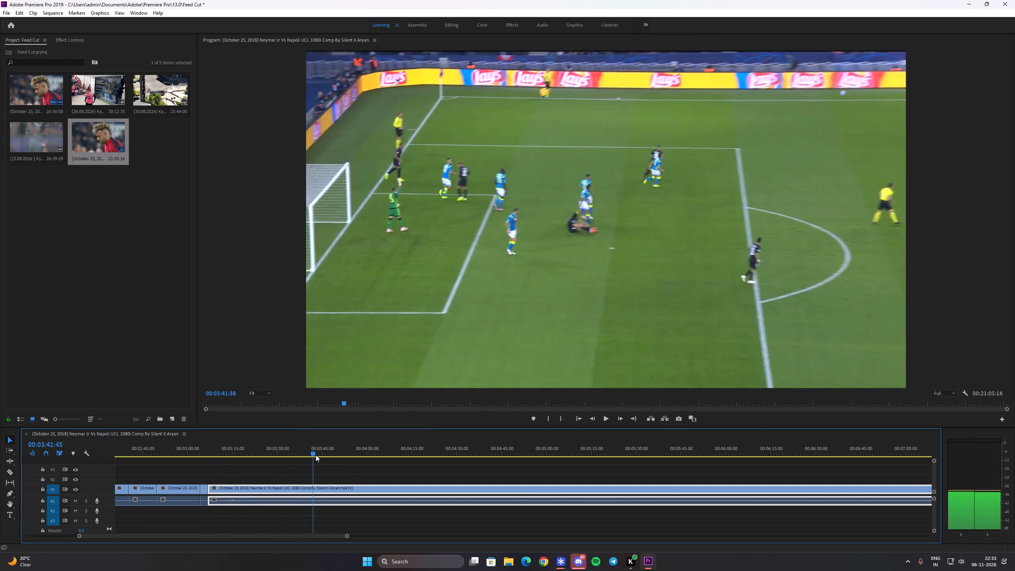
{"action": "left_click_drag", "start_coordinate": [316, 455], "coordinate": [365, 453]}
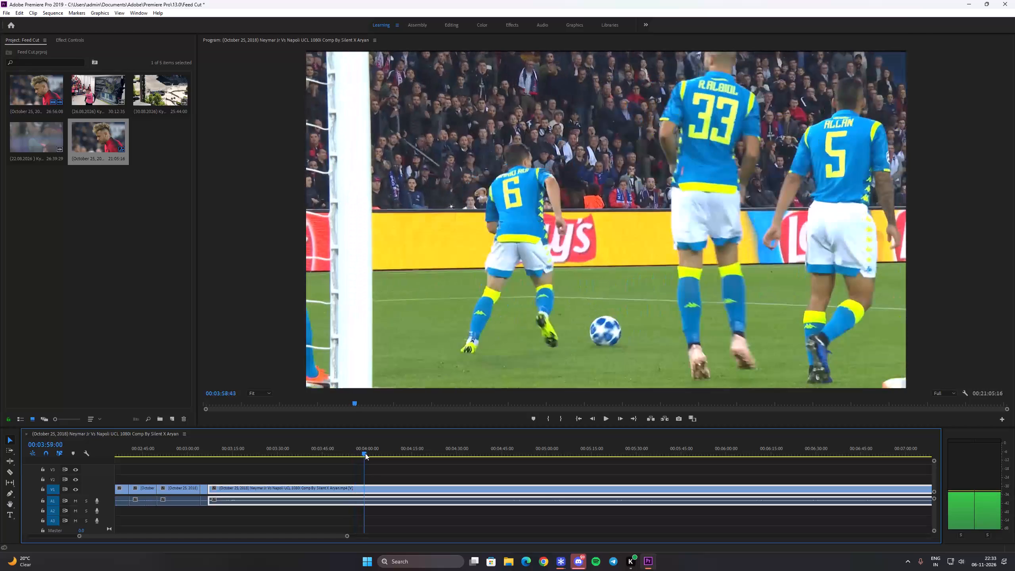
{"action": "left_click_drag", "start_coordinate": [365, 453], "coordinate": [407, 448]}
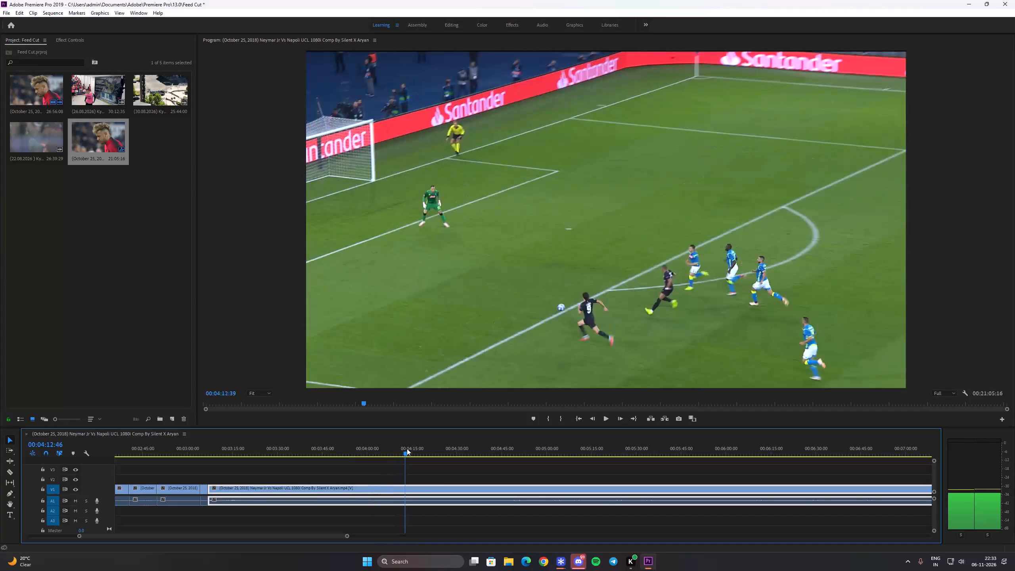
{"action": "left_click_drag", "start_coordinate": [407, 448], "coordinate": [438, 448]}
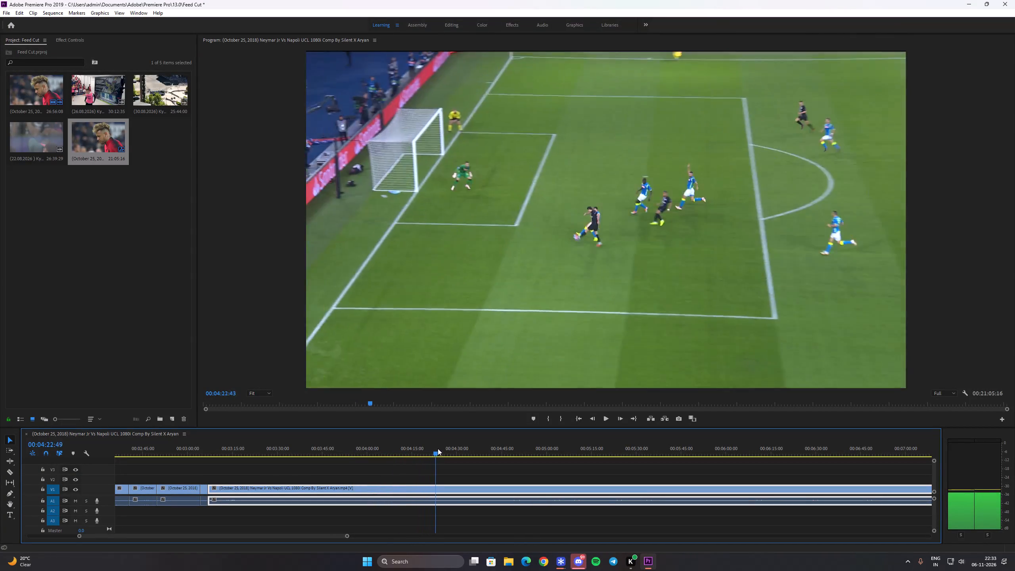
{"action": "left_click_drag", "start_coordinate": [438, 448], "coordinate": [485, 448]}
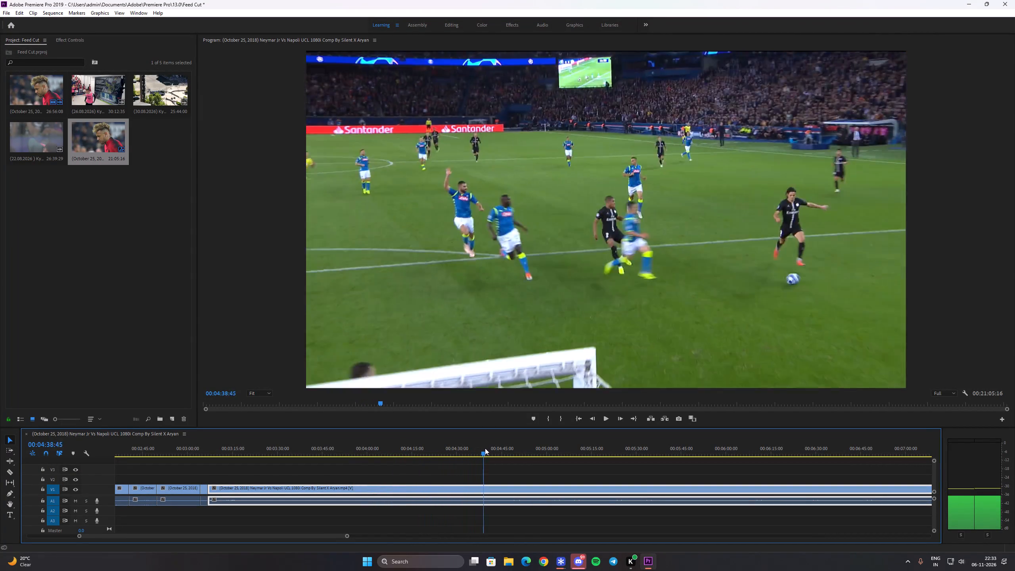
{"action": "left_click_drag", "start_coordinate": [485, 448], "coordinate": [521, 455]}
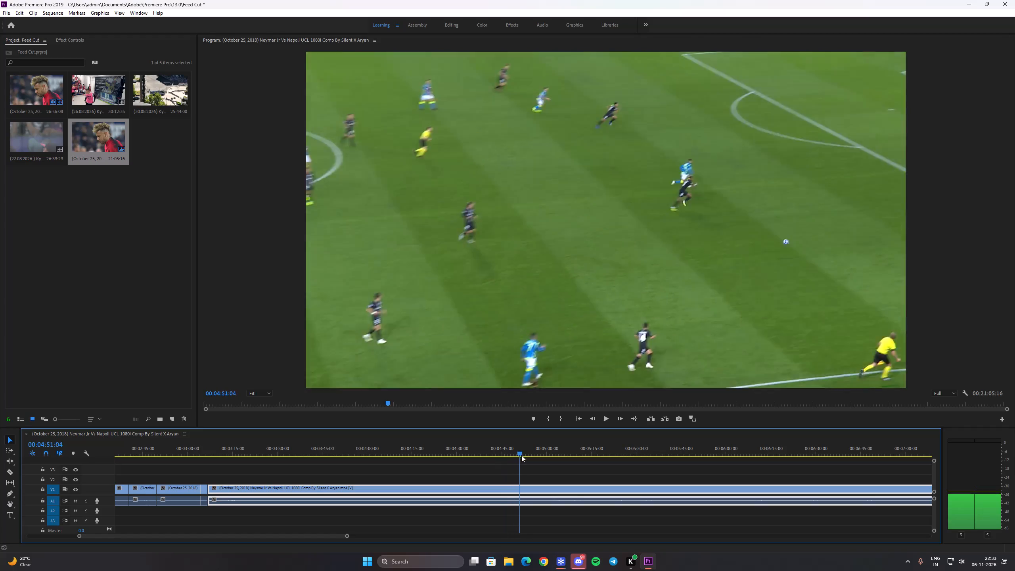
{"action": "left_click_drag", "start_coordinate": [521, 455], "coordinate": [615, 491]}
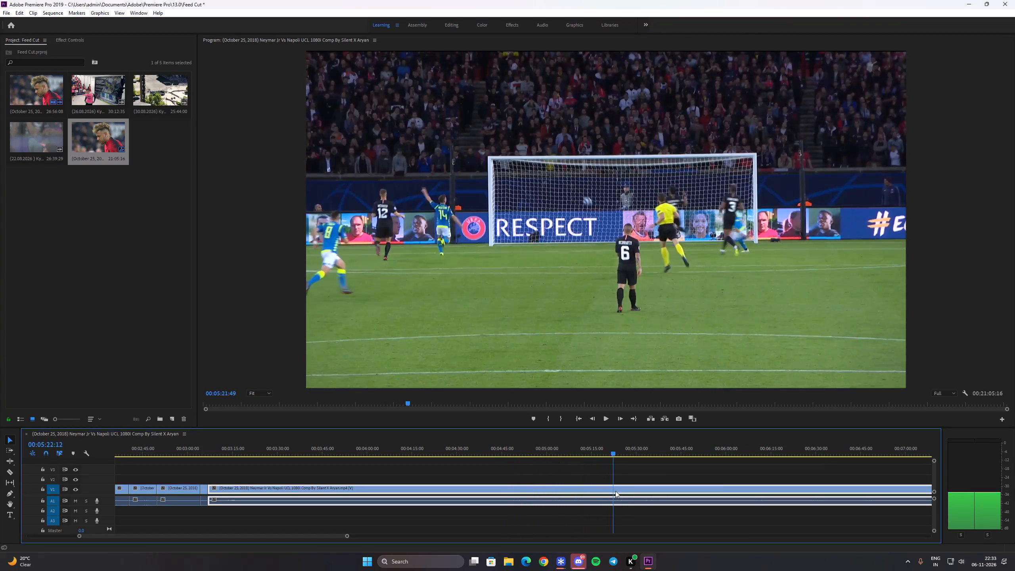
{"action": "left_click_drag", "start_coordinate": [615, 491], "coordinate": [674, 488]}
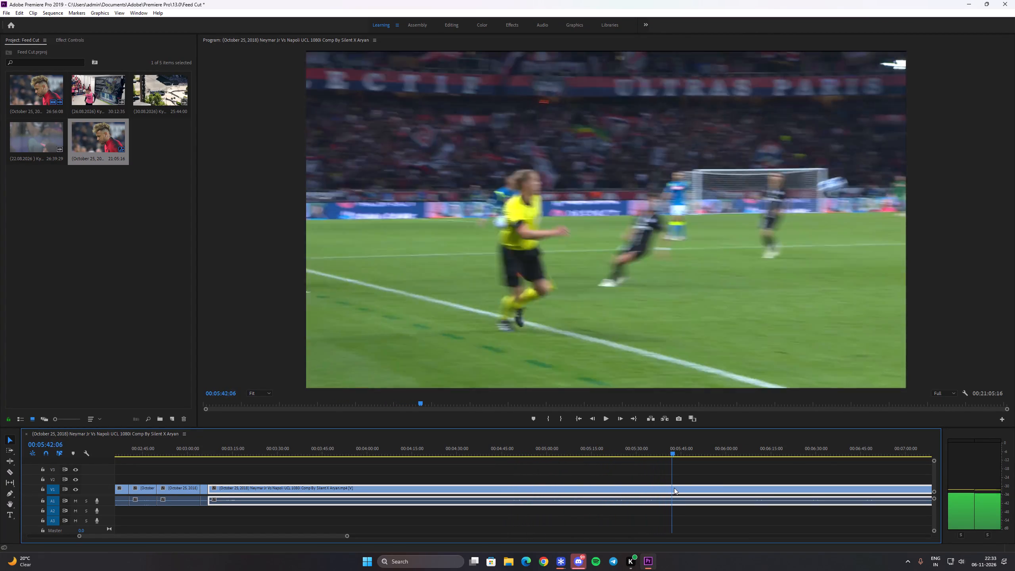
{"action": "left_click_drag", "start_coordinate": [674, 488], "coordinate": [689, 489]}
{"action": "key", "text": "c"}
{"action": "left_click", "coordinate": [689, 489]}
{"action": "key", "text": "v"}
{"action": "key", "text": "ctrl+x"}
{"action": "left_click", "coordinate": [678, 489], "text": "ctrl"}
{"action": "key", "text": "shift+Delete"}
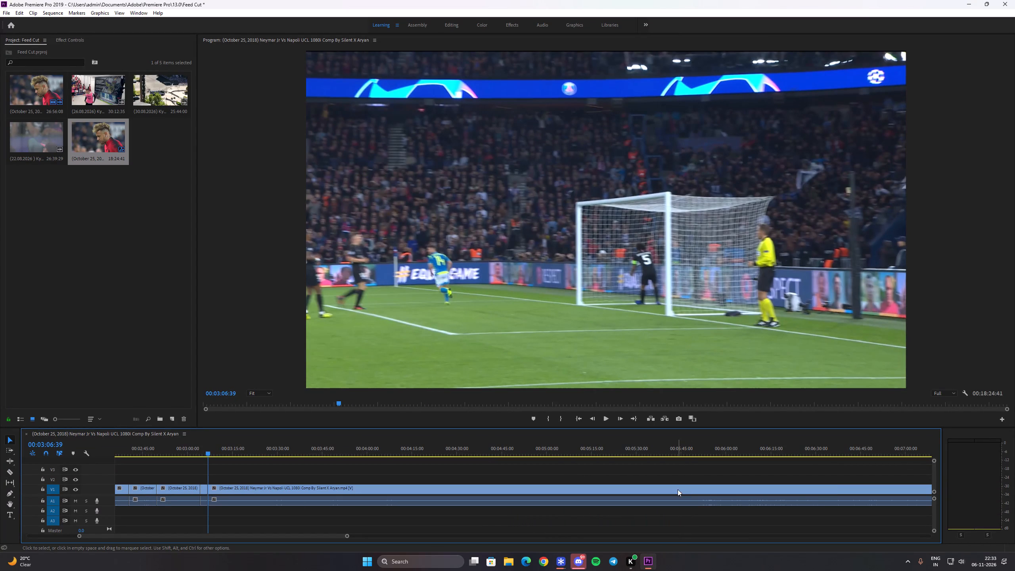
Save the project, and remove the footage from the 00:03:06:39 cut to Neymar's midfield dribble at 00:05:04:37, closing the gap.
{"action": "left_click", "coordinate": [220, 450]}
{"action": "left_click", "coordinate": [223, 451]}
{"action": "key", "text": "ctrl+s"}
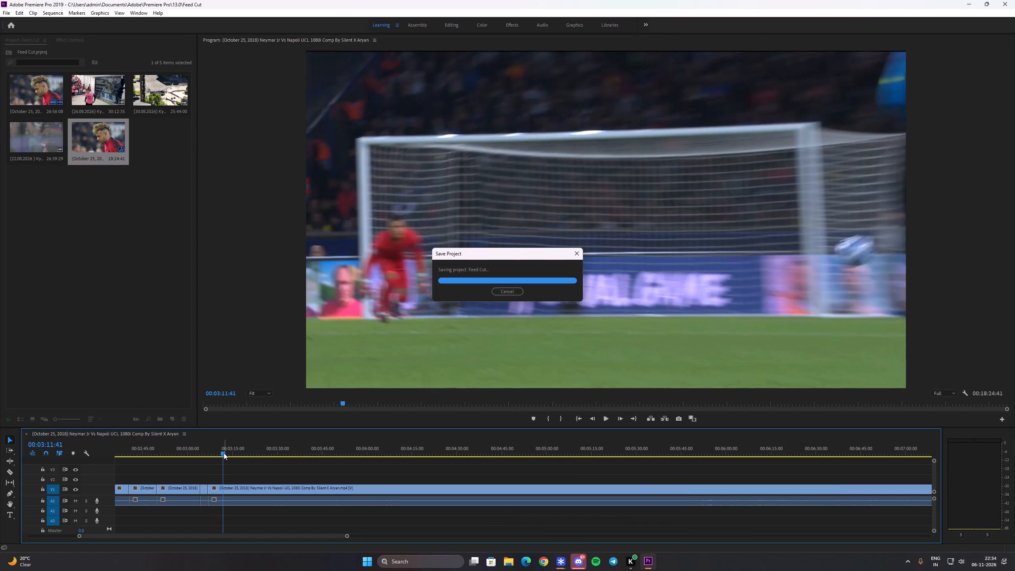
{"action": "left_click_drag", "start_coordinate": [224, 452], "coordinate": [265, 456]}
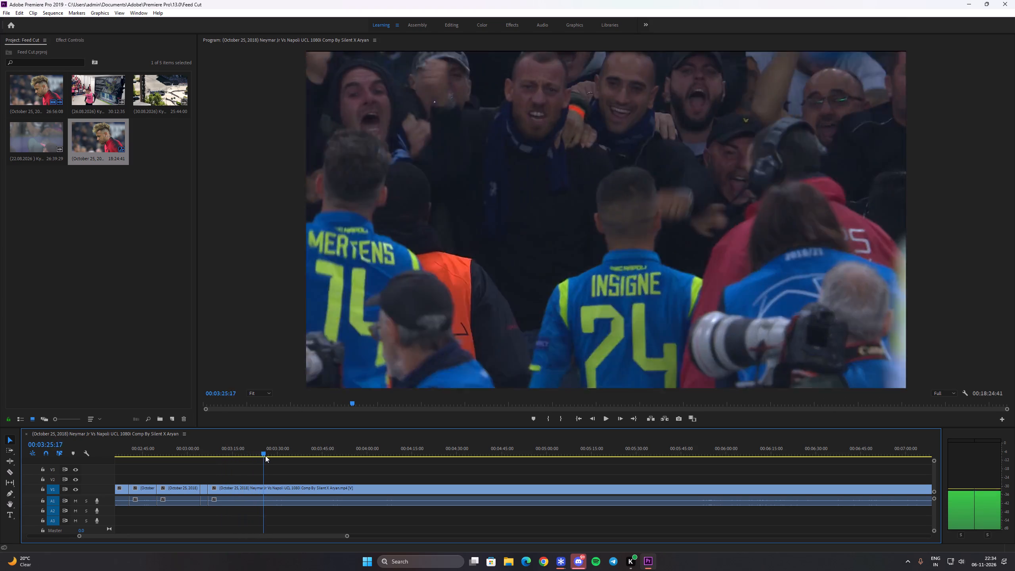
{"action": "left_click_drag", "start_coordinate": [265, 456], "coordinate": [313, 455]}
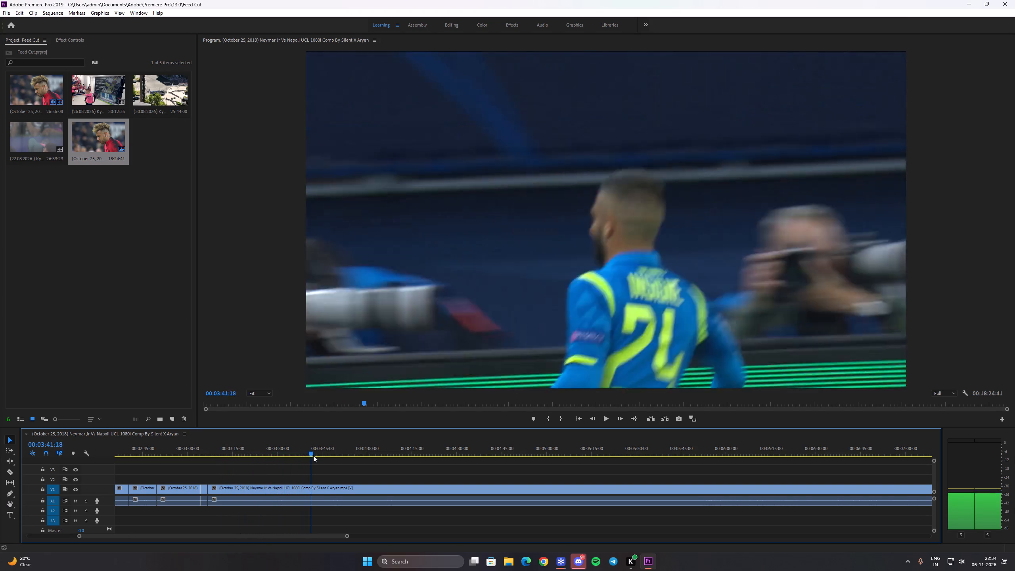
{"action": "left_click_drag", "start_coordinate": [313, 455], "coordinate": [368, 455]}
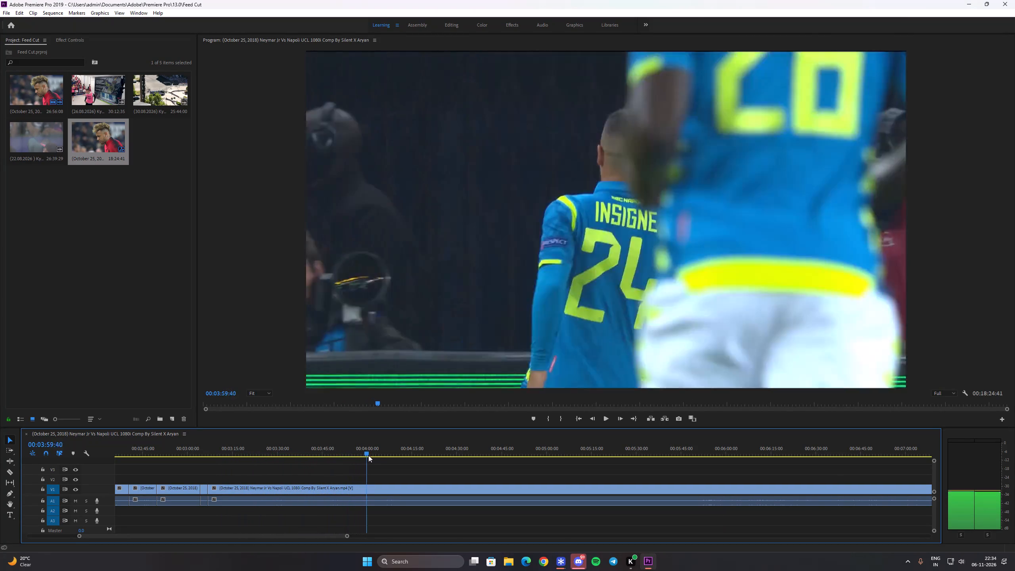
{"action": "left_click_drag", "start_coordinate": [368, 455], "coordinate": [427, 451]}
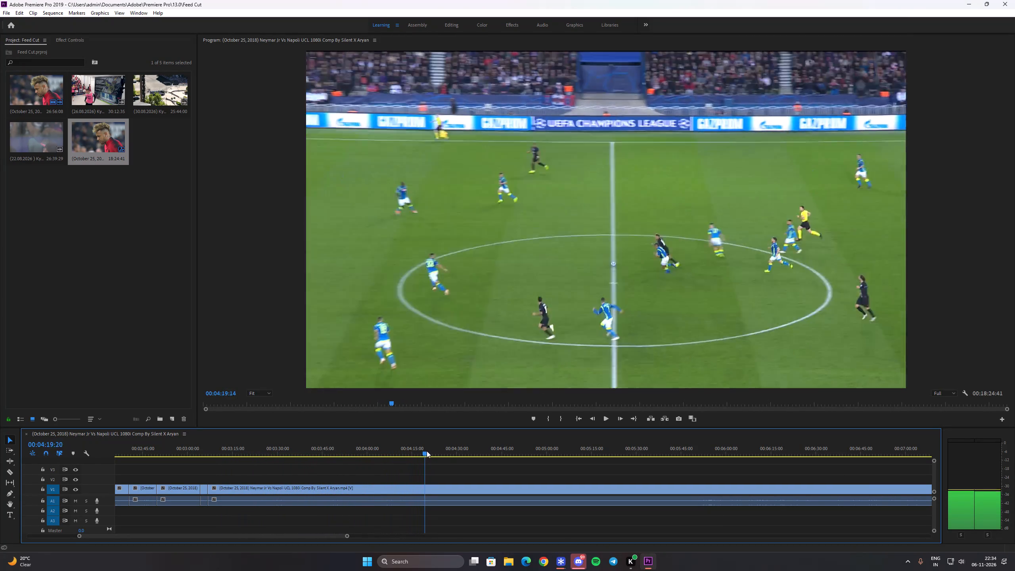
{"action": "left_click_drag", "start_coordinate": [427, 451], "coordinate": [455, 452]}
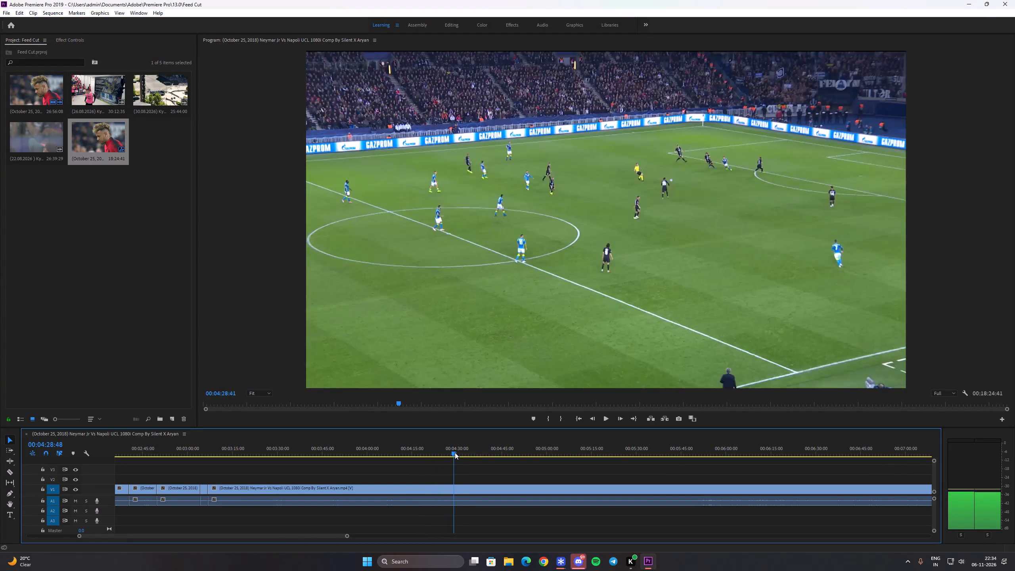
{"action": "left_click_drag", "start_coordinate": [455, 452], "coordinate": [503, 451]}
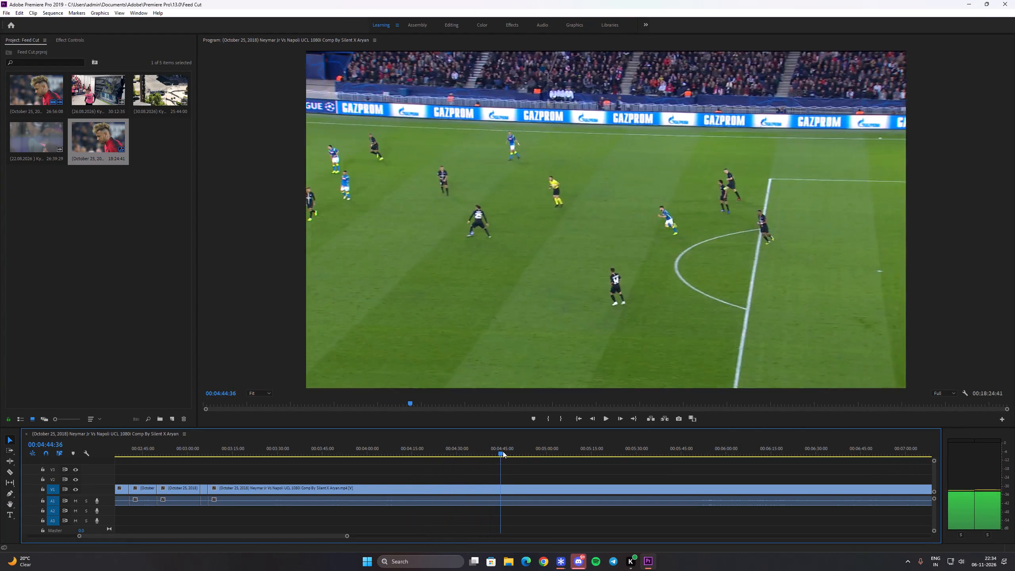
{"action": "left_click_drag", "start_coordinate": [503, 451], "coordinate": [542, 454]}
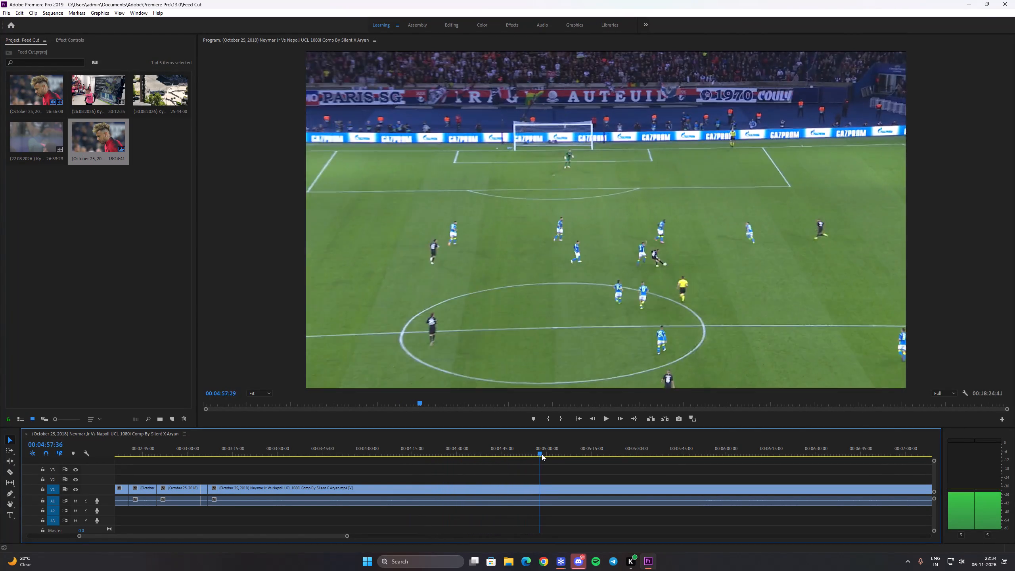
{"action": "left_click_drag", "start_coordinate": [542, 454], "coordinate": [572, 460]}
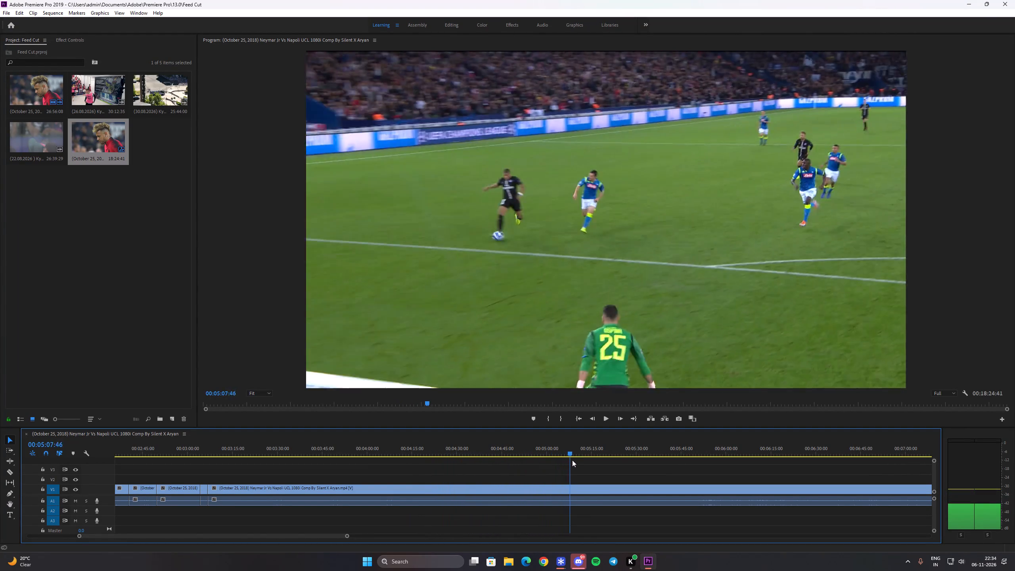
{"action": "left_click_drag", "start_coordinate": [572, 460], "coordinate": [562, 458]}
{"action": "key", "text": "c"}
{"action": "left_click", "coordinate": [561, 488]}
{"action": "key", "text": "v"}
{"action": "left_click", "coordinate": [544, 486]}
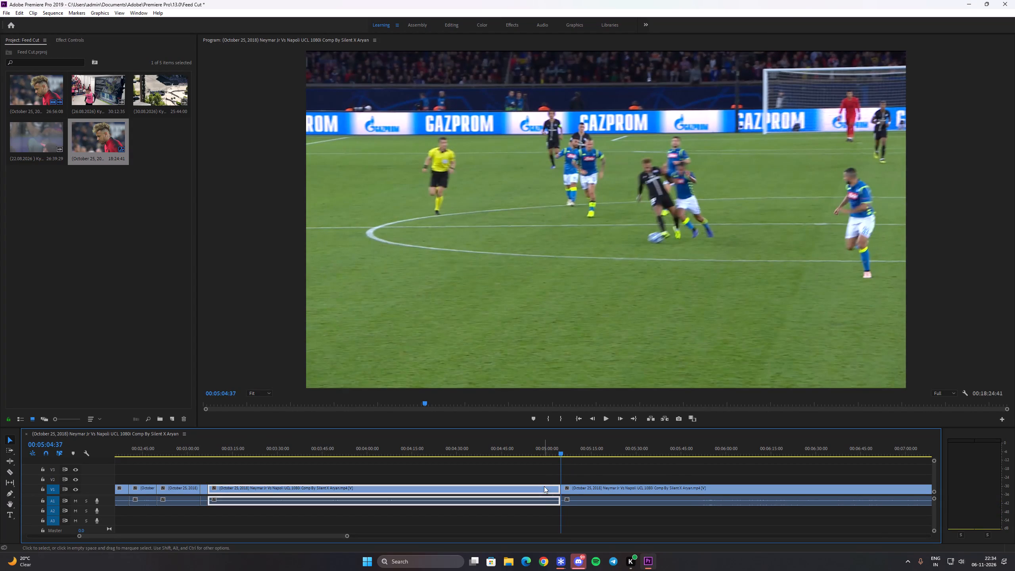
{"action": "key", "text": "ctrl+x"}
{"action": "left_click", "coordinate": [542, 489], "text": "ctrl"}
{"action": "key", "text": "shift+Delete"}
Split the clip at 00:03:12:44, on the view of Napoli's players through the goal net.
{"action": "key", "text": "space"}
{"action": "key", "text": "space"}
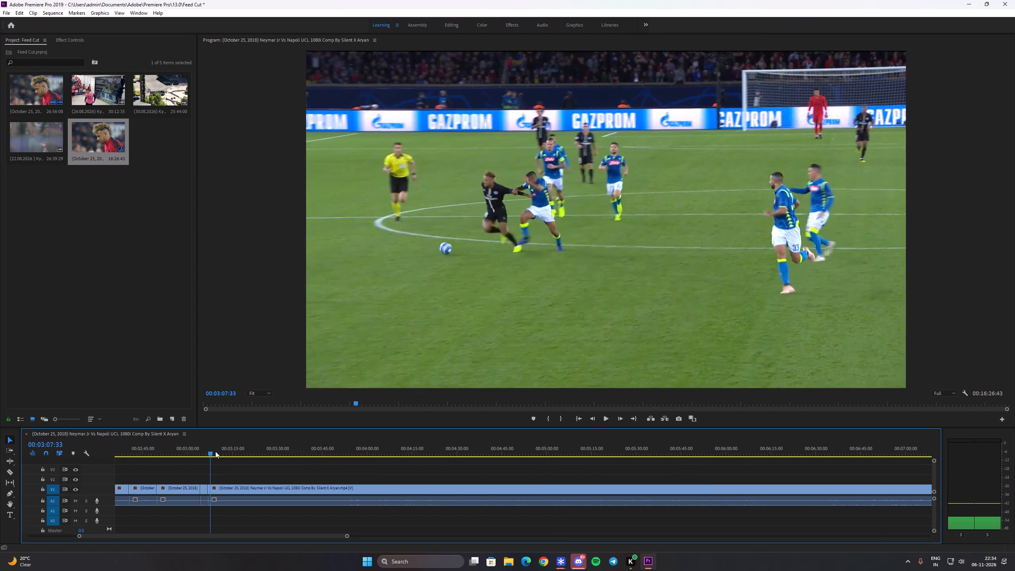
{"action": "left_click_drag", "start_coordinate": [215, 451], "coordinate": [227, 460]}
{"action": "key", "text": "c"}
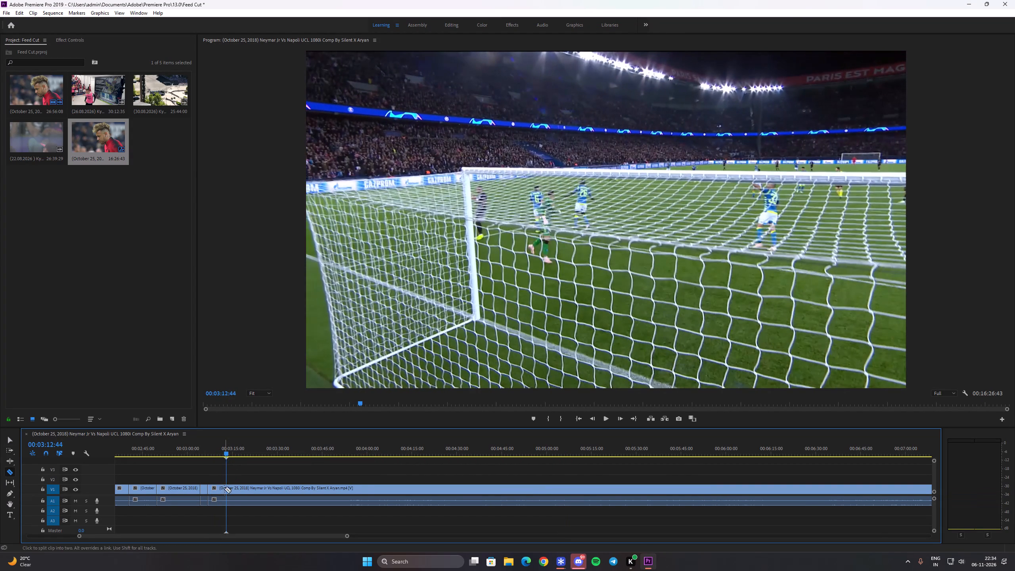
{"action": "left_click", "coordinate": [224, 489]}
{"action": "key", "text": "v"}
Remove the footage from the 00:03:12:44 cut to Neymar's touchline dribble at 00:03:33:21 and close the gap.
{"action": "left_click", "coordinate": [241, 489]}
{"action": "left_click_drag", "start_coordinate": [239, 449], "coordinate": [262, 461]}
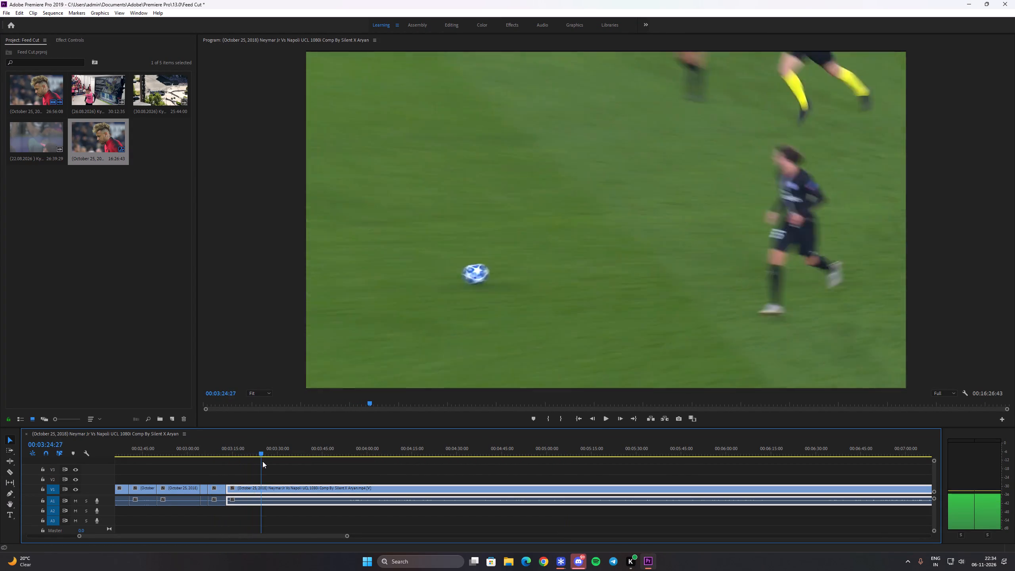
{"action": "left_click_drag", "start_coordinate": [262, 461], "coordinate": [293, 467]}
{"action": "right_click_drag", "start_coordinate": [293, 467], "coordinate": [301, 468]}
{"action": "left_click_drag", "start_coordinate": [293, 467], "coordinate": [301, 468]}
{"action": "left_click_drag", "start_coordinate": [293, 456], "coordinate": [290, 453]}
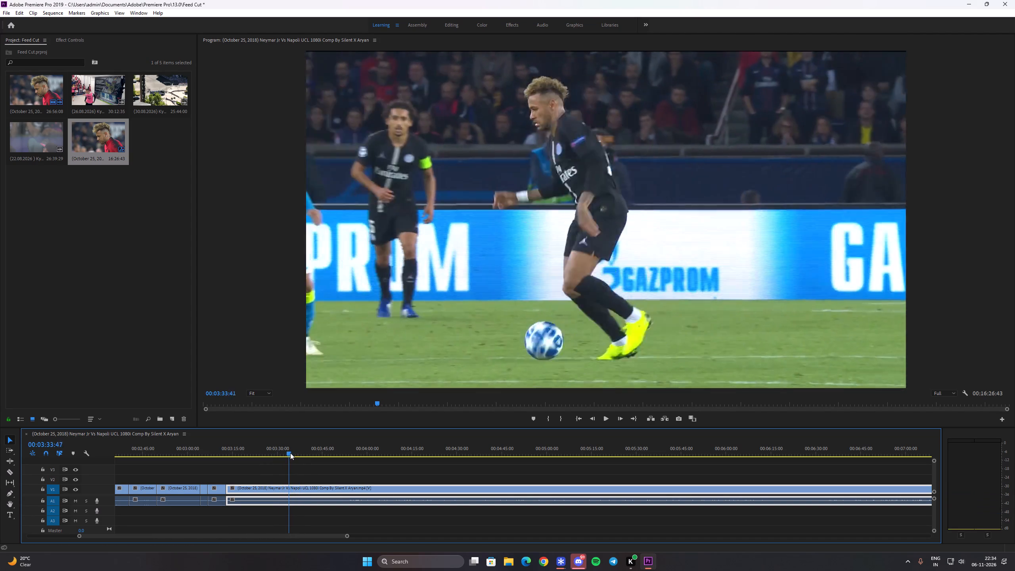
{"action": "left_click_drag", "start_coordinate": [290, 453], "coordinate": [288, 452]}
{"action": "key", "text": "c"}
{"action": "left_click", "coordinate": [287, 489]}
{"action": "key", "text": "v"}
{"action": "key", "text": "ctrl+x"}
{"action": "left_click", "coordinate": [278, 489], "text": "ctrl"}
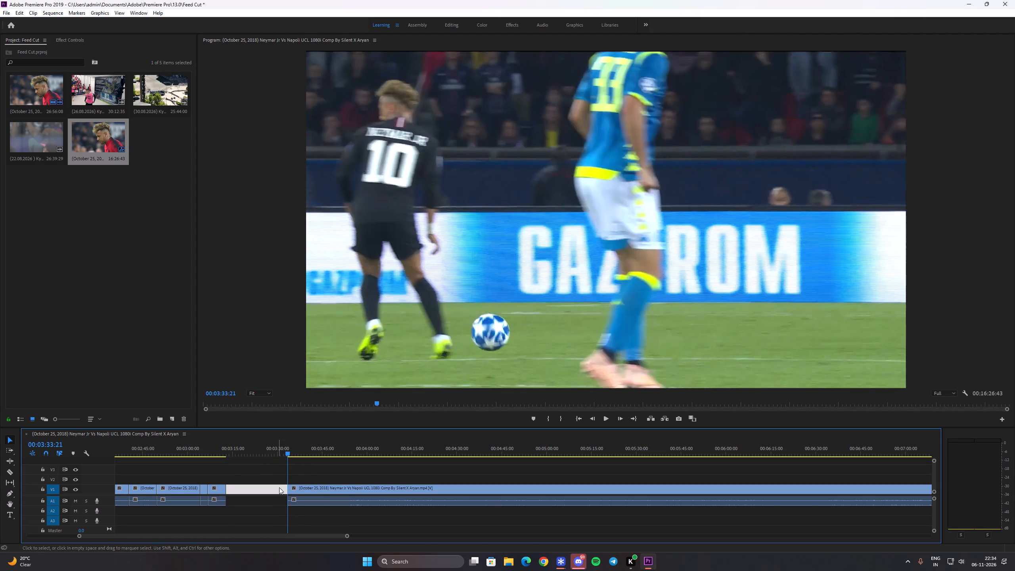
{"action": "key", "text": "shift+Delete"}
Remove the footage from the 00:03:12:44 cut to the midfield play at 00:03:48:00 and close the gap.
{"action": "key", "text": "space"}
{"action": "key", "text": "space"}
{"action": "left_click_drag", "start_coordinate": [234, 451], "coordinate": [238, 453]}
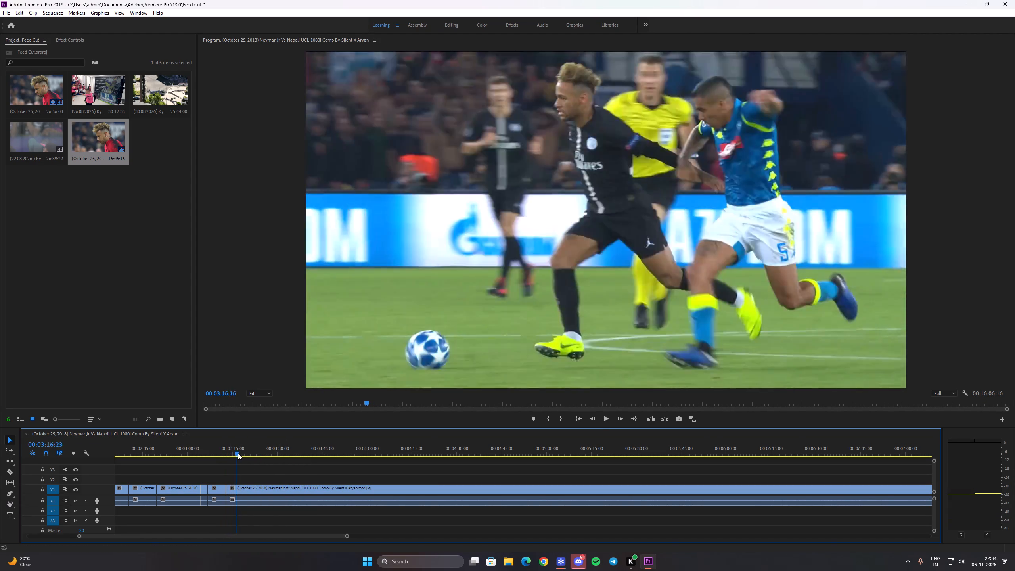
{"action": "left_click_drag", "start_coordinate": [238, 453], "coordinate": [264, 457]}
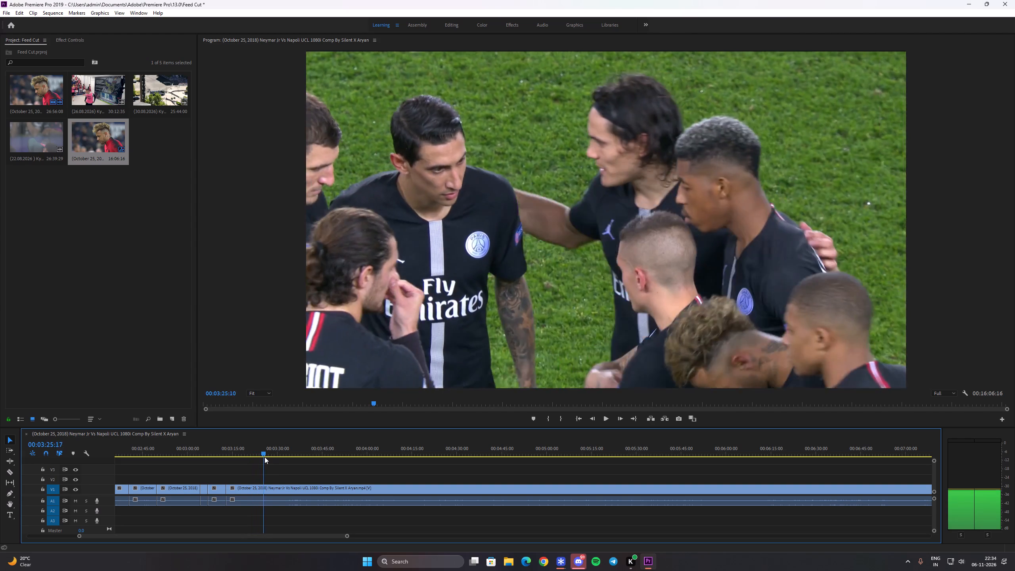
{"action": "left_click_drag", "start_coordinate": [264, 457], "coordinate": [290, 454]}
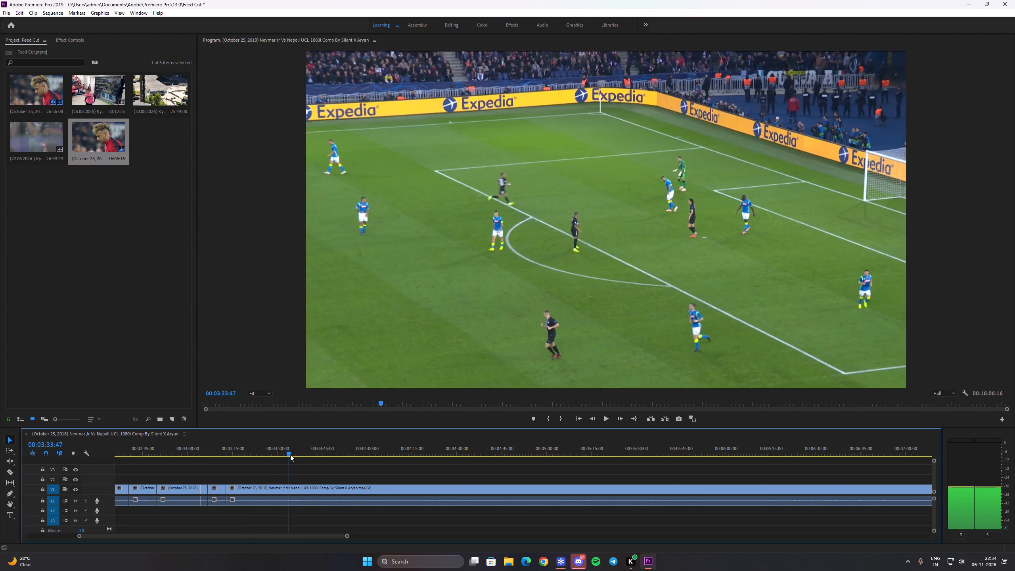
{"action": "left_click_drag", "start_coordinate": [290, 454], "coordinate": [308, 453]}
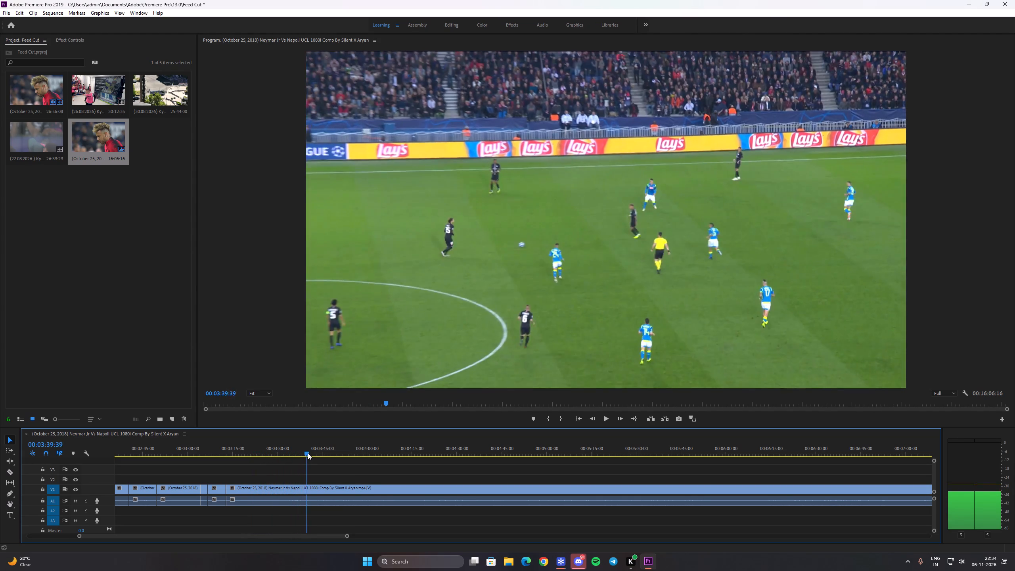
{"action": "left_click_drag", "start_coordinate": [308, 453], "coordinate": [328, 452]}
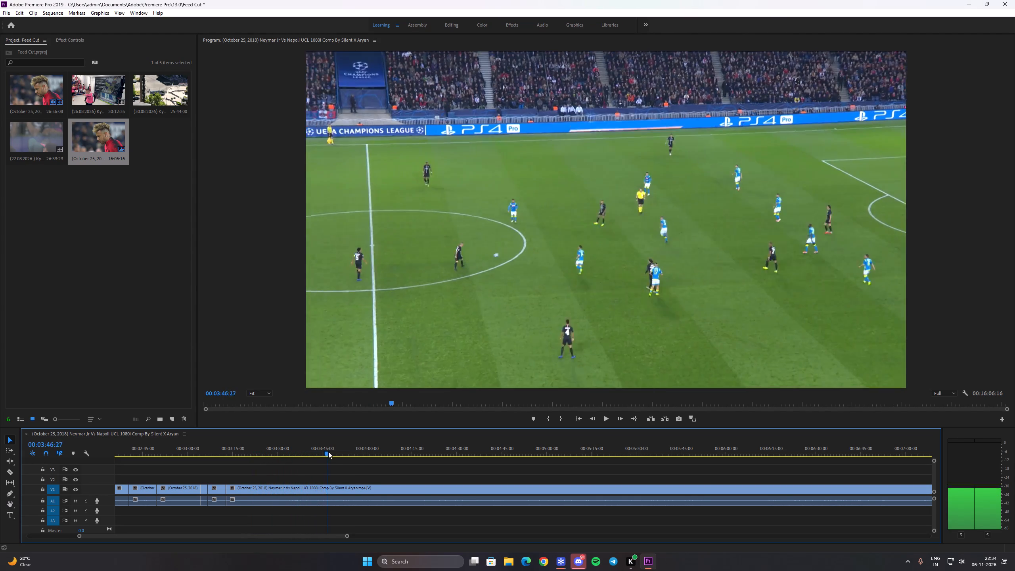
{"action": "left_click_drag", "start_coordinate": [328, 452], "coordinate": [337, 450]}
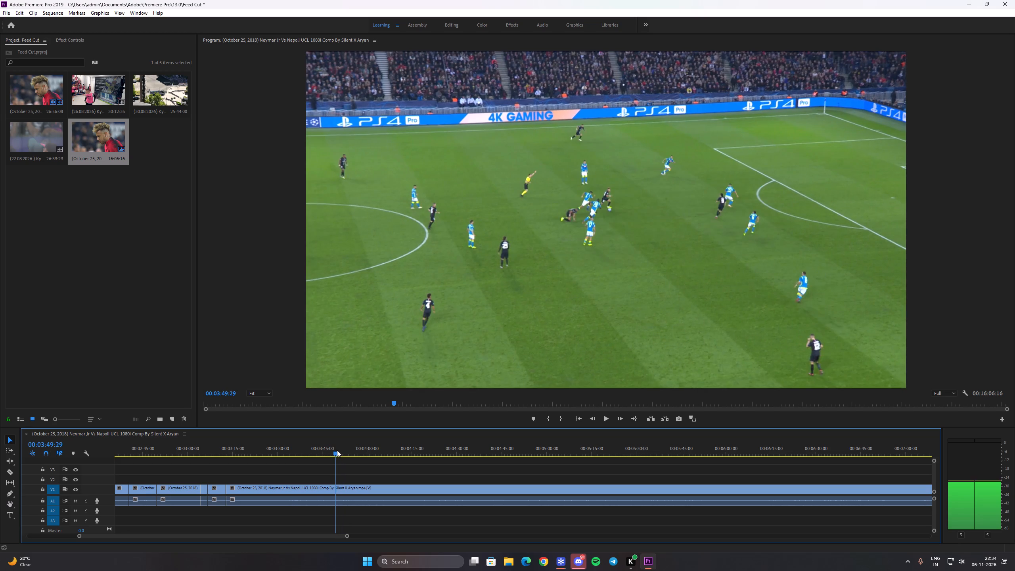
{"action": "left_click_drag", "start_coordinate": [337, 450], "coordinate": [332, 451]}
{"action": "key", "text": "c"}
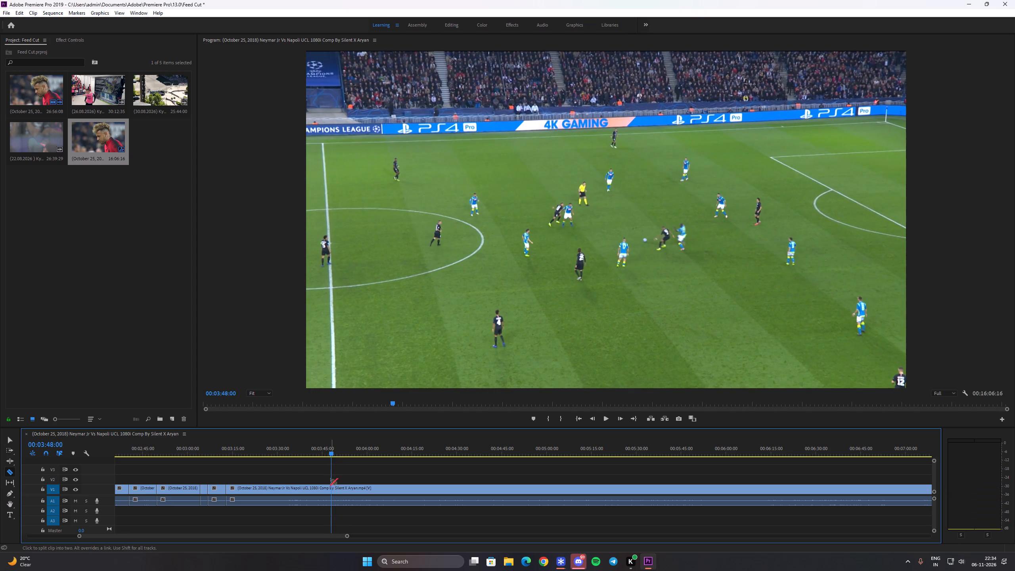
{"action": "left_click", "coordinate": [330, 487]}
{"action": "key", "text": "v"}
{"action": "left_click", "coordinate": [314, 485]}
{"action": "key", "text": "ctrl+x"}
{"action": "left_click", "coordinate": [313, 486], "text": "ctrl"}
{"action": "key", "text": "shift+Delete"}
Split the clip at about 00:03:22, on the close-up of Cavani in front of the goal net.
{"action": "key", "text": "space"}
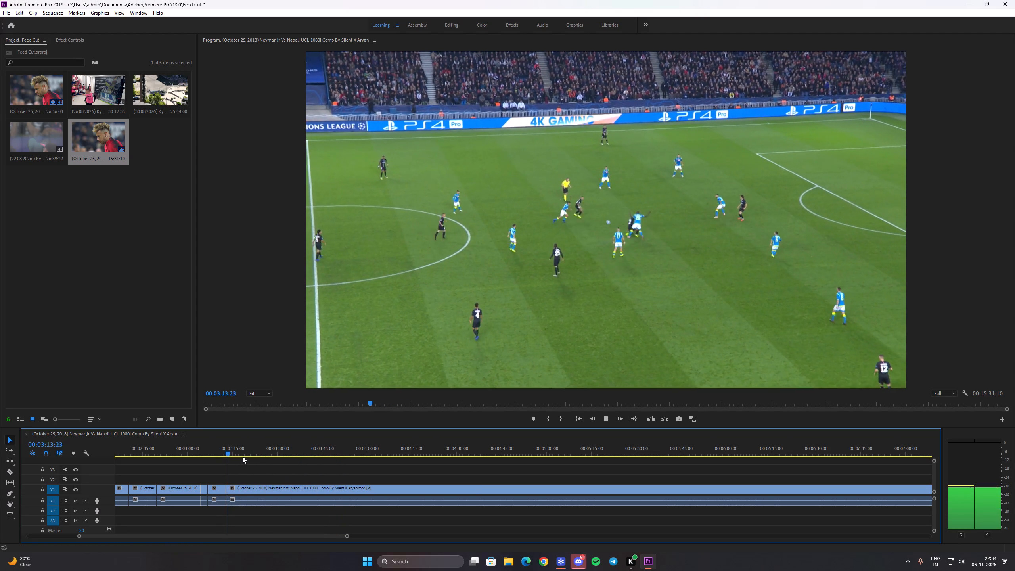
{"action": "key", "text": "space"}
{"action": "left_click_drag", "start_coordinate": [234, 448], "coordinate": [237, 450]}
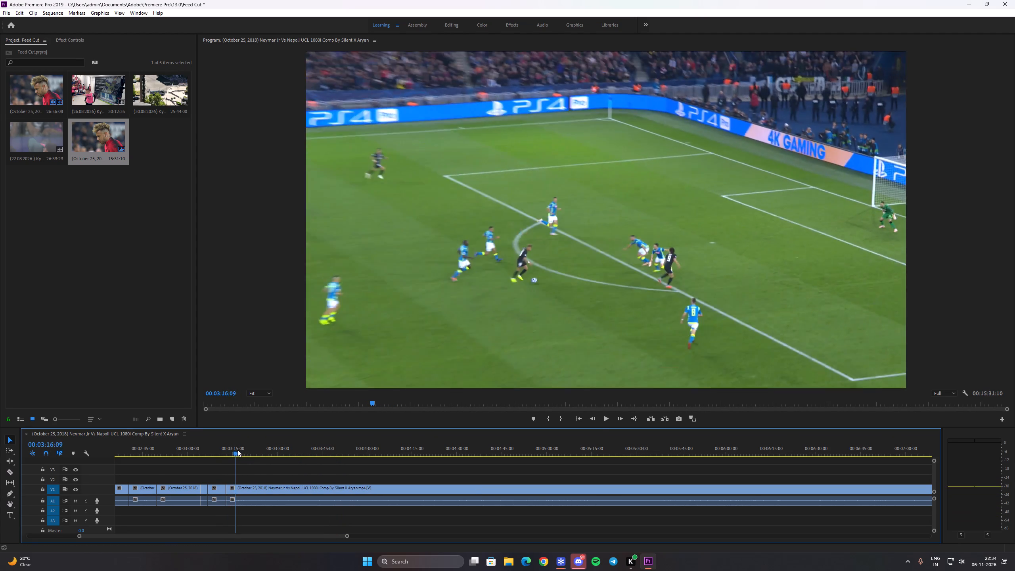
{"action": "left_click_drag", "start_coordinate": [237, 450], "coordinate": [256, 455]}
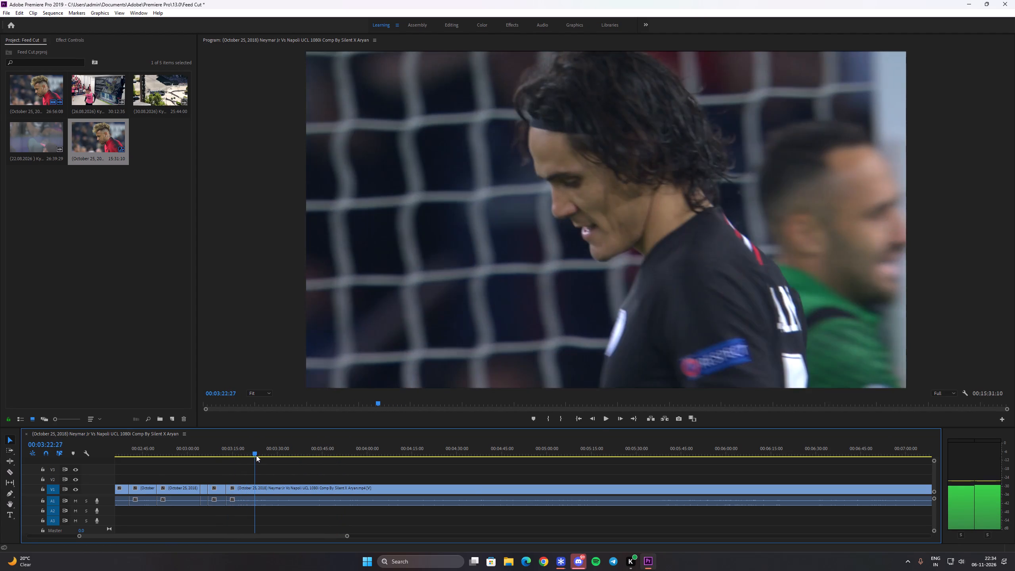
{"action": "left_click_drag", "start_coordinate": [256, 455], "coordinate": [257, 458]}
{"action": "key", "text": "c"}
{"action": "left_click", "coordinate": [257, 487]}
{"action": "key", "text": "v"}
Remove the footage from the cut at about 00:03:22 to the wide attacking shot at 00:03:30:05 and close the gap.
{"action": "left_click", "coordinate": [272, 487]}
{"action": "left_click_drag", "start_coordinate": [268, 455], "coordinate": [285, 464]}
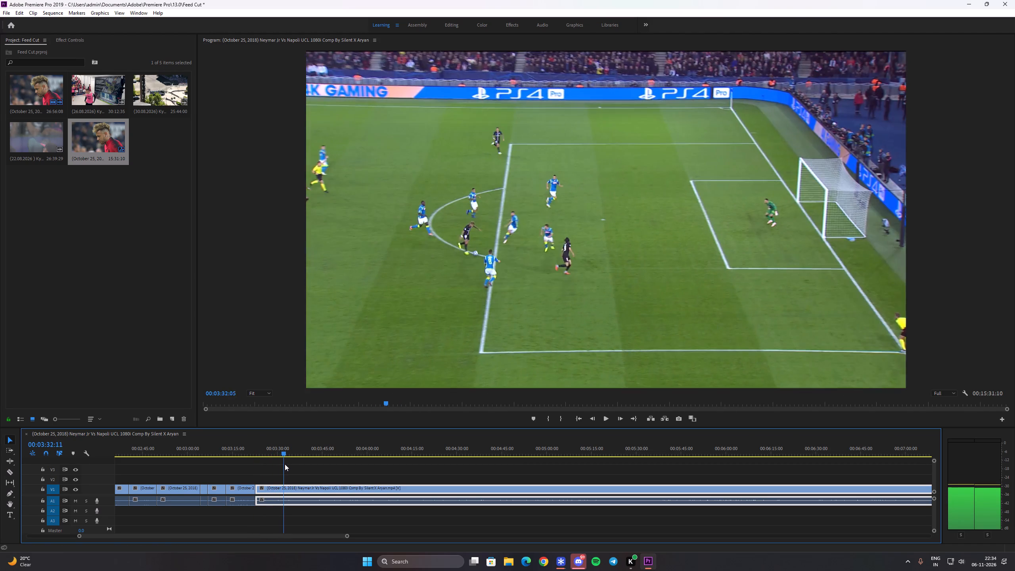
{"action": "left_click_drag", "start_coordinate": [285, 464], "coordinate": [278, 461]}
{"action": "key", "text": "c"}
{"action": "left_click", "coordinate": [277, 489]}
{"action": "key", "text": "v"}
{"action": "key", "text": "ctrl+x"}
{"action": "left_click", "coordinate": [271, 489], "text": "ctrl"}
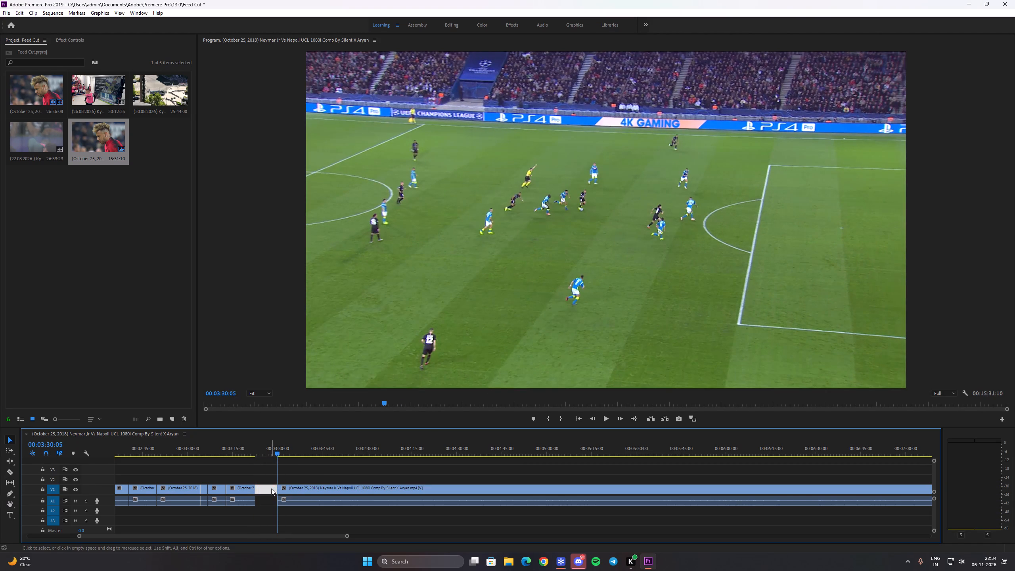
{"action": "key", "text": "shift+Delete"}
Split the clip at about 00:03:29, on the close-up of the grey-haired coach seen from behind.
{"action": "left_click_drag", "start_coordinate": [265, 449], "coordinate": [281, 457]}
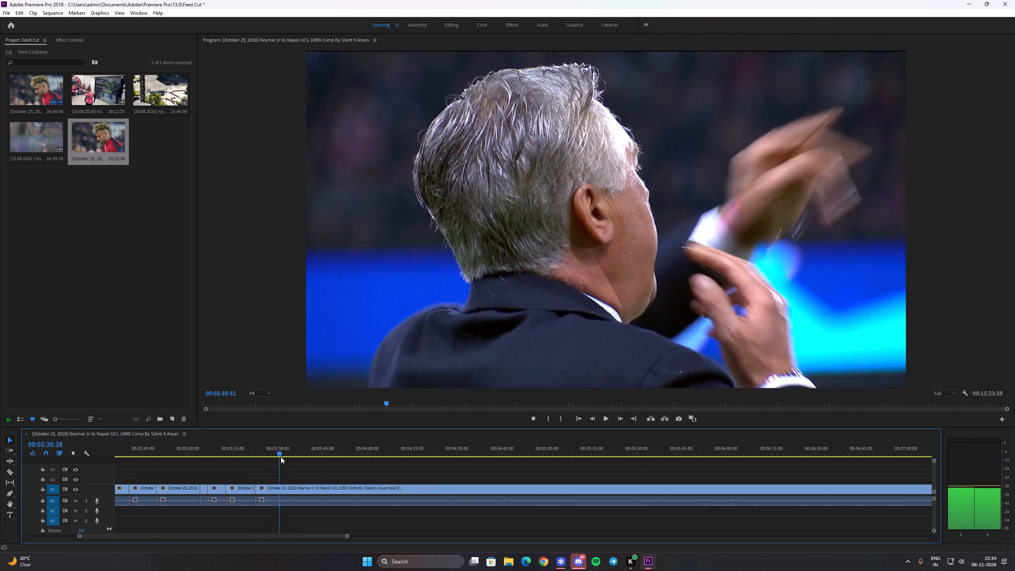
{"action": "left_click_drag", "start_coordinate": [281, 457], "coordinate": [278, 458]}
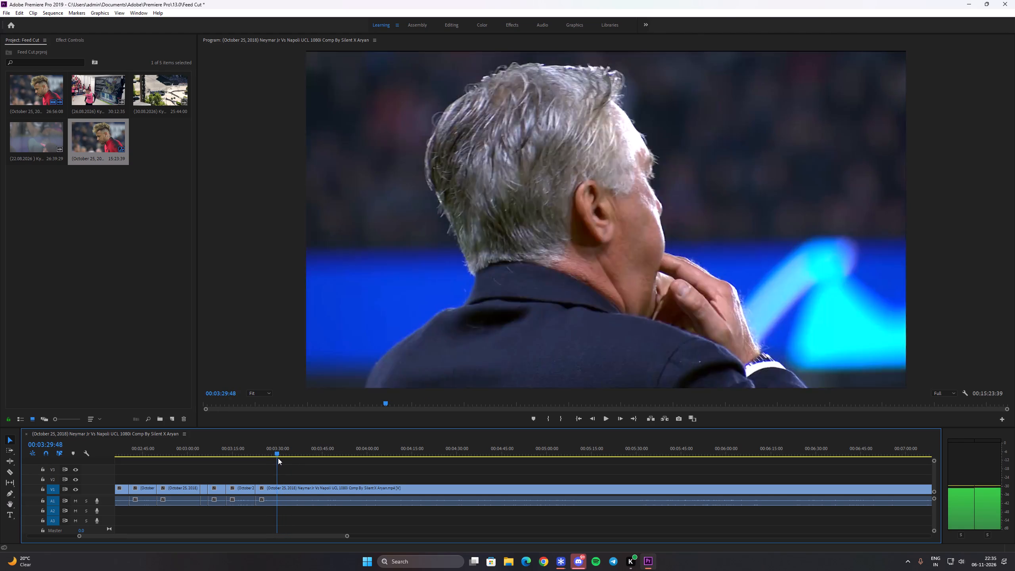
{"action": "left_click_drag", "start_coordinate": [278, 458], "coordinate": [277, 458]}
{"action": "key", "text": "c"}
{"action": "left_click", "coordinate": [274, 487]}
{"action": "key", "text": "v"}
Remove the footage from the coach close-up cut at about 00:03:29 to just past the Cavani close-up, and close the gap.
{"action": "left_click", "coordinate": [288, 487]}
{"action": "left_click_drag", "start_coordinate": [288, 449], "coordinate": [303, 453]}
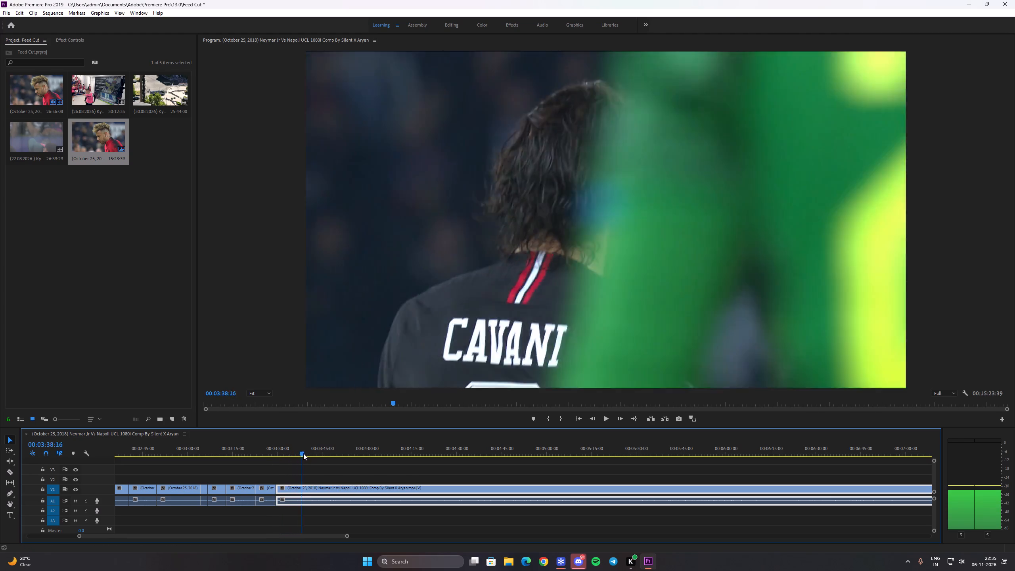
{"action": "left_click_drag", "start_coordinate": [303, 453], "coordinate": [314, 453]}
{"action": "key", "text": "c"}
{"action": "left_click", "coordinate": [312, 489]}
{"action": "key", "text": "v"}
{"action": "key", "text": "ctrl+x"}
{"action": "left_click", "coordinate": [299, 487], "text": "ctrl"}
{"action": "key", "text": "shift+Delete"}
Split the clip at 00:03:35:19, during the crowded play in Napoli's penalty area.
{"action": "key", "text": "space"}
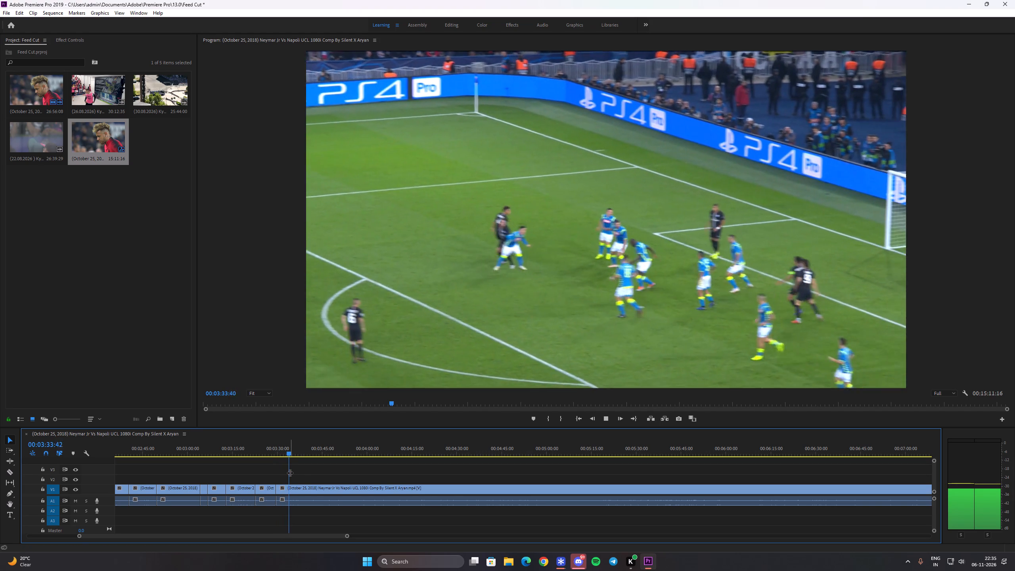
{"action": "key", "text": "space"}
{"action": "key", "text": "c"}
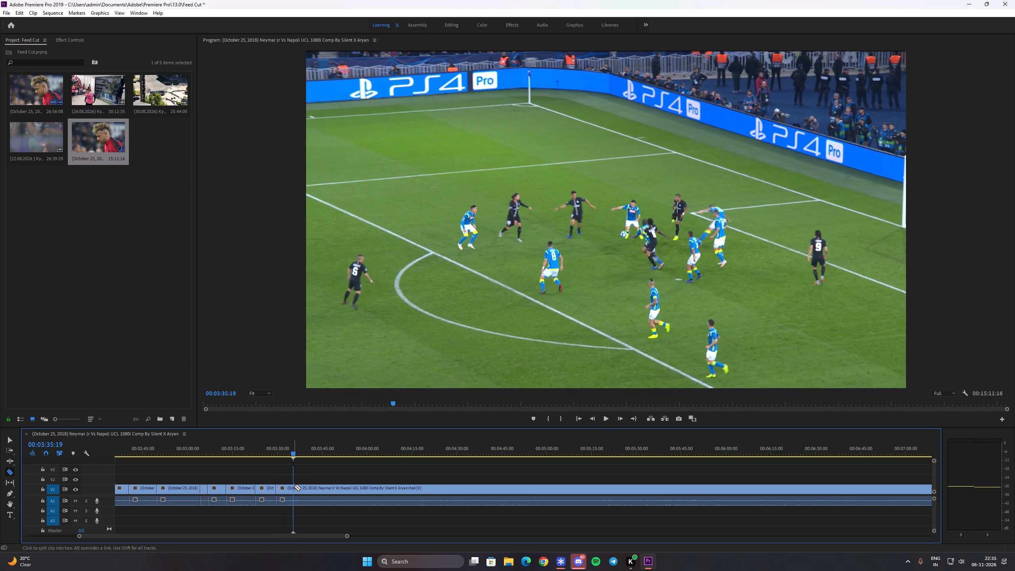
{"action": "left_click", "coordinate": [294, 487]}
{"action": "key", "text": "v"}
Remove the footage from the 00:03:35:19 cut to the play at 00:04:05:18 and close the gap.
{"action": "left_click", "coordinate": [310, 488]}
{"action": "left_click_drag", "start_coordinate": [309, 450], "coordinate": [325, 458]}
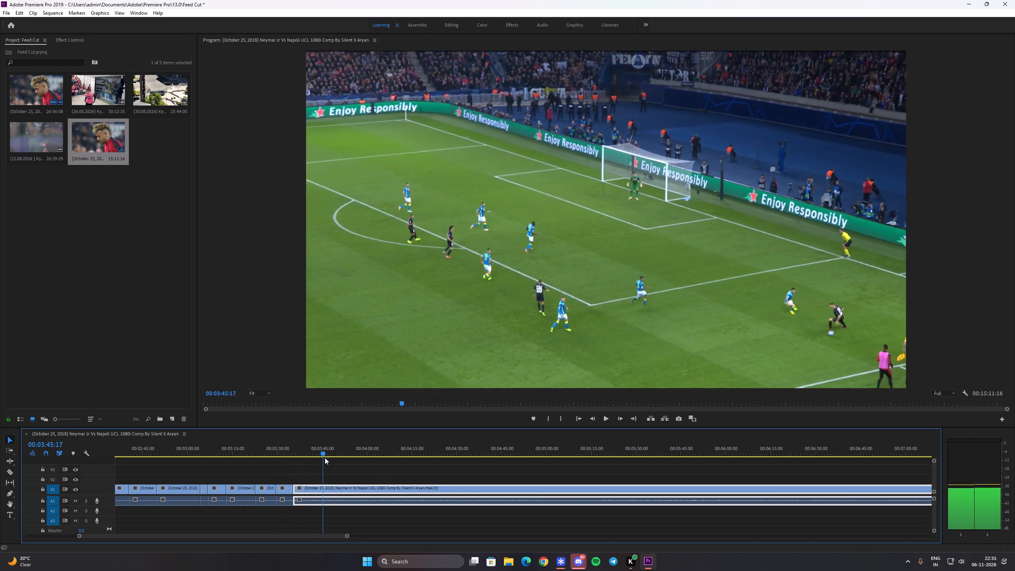
{"action": "left_click_drag", "start_coordinate": [325, 458], "coordinate": [357, 453]}
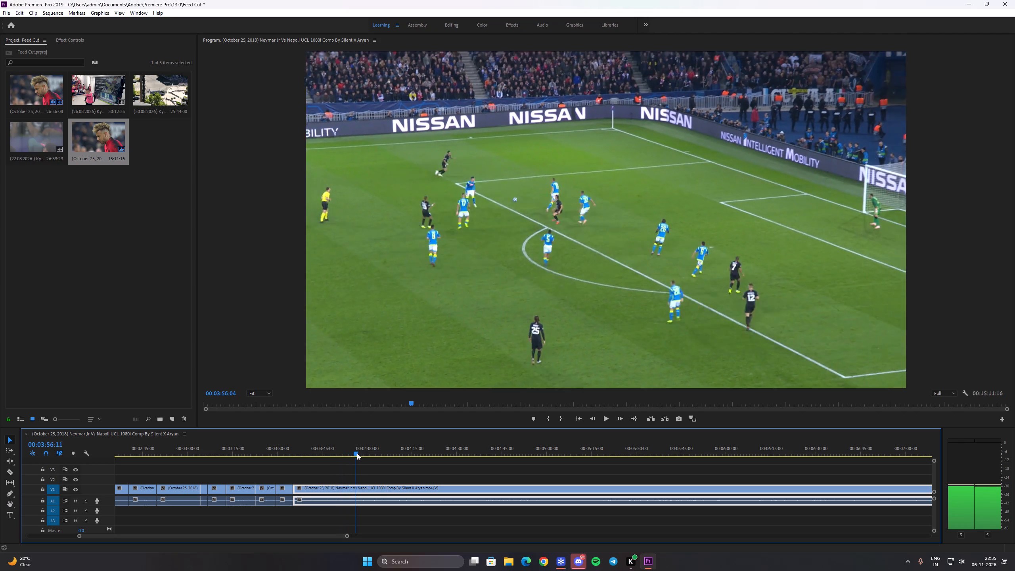
{"action": "left_click_drag", "start_coordinate": [357, 453], "coordinate": [390, 456]}
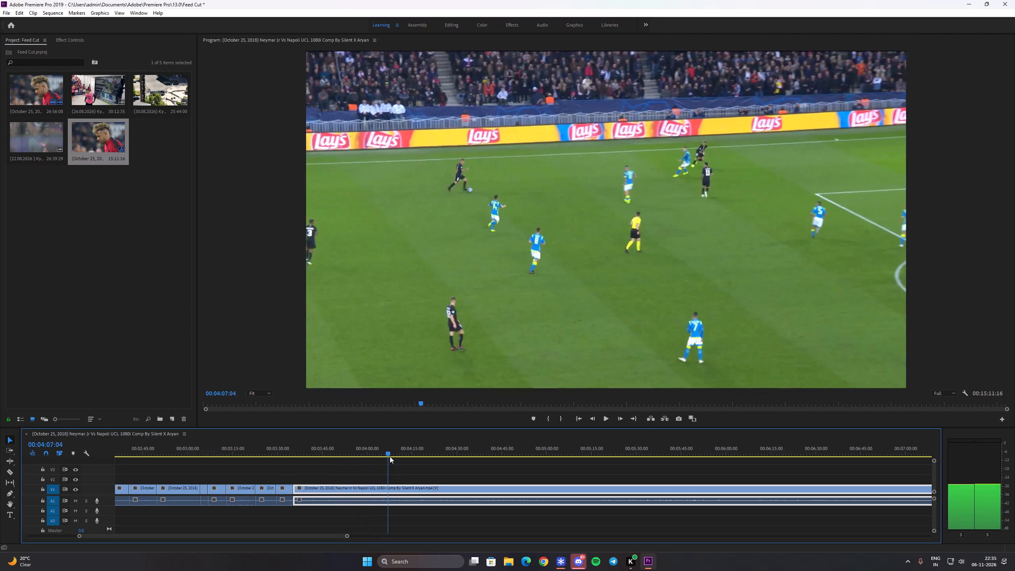
{"action": "left_click_drag", "start_coordinate": [390, 456], "coordinate": [391, 455]}
{"action": "key", "text": "c"}
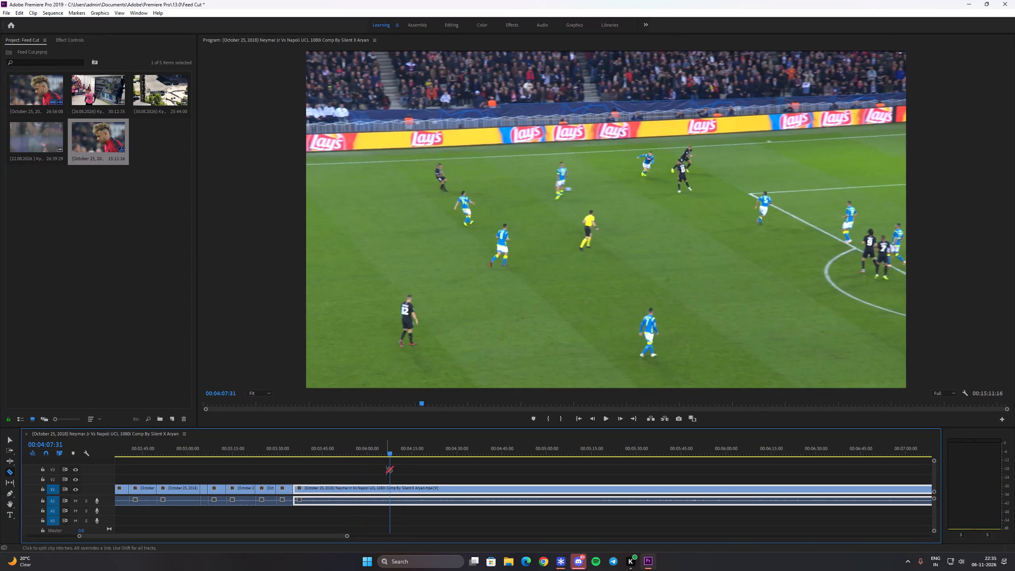
{"action": "key", "text": "v"}
{"action": "left_click", "coordinate": [381, 455]}
{"action": "key", "text": "c"}
{"action": "left_click", "coordinate": [383, 487]}
{"action": "key", "text": "v"}
{"action": "key", "text": "ctrl+x"}
{"action": "left_click", "coordinate": [373, 487], "text": "ctrl"}
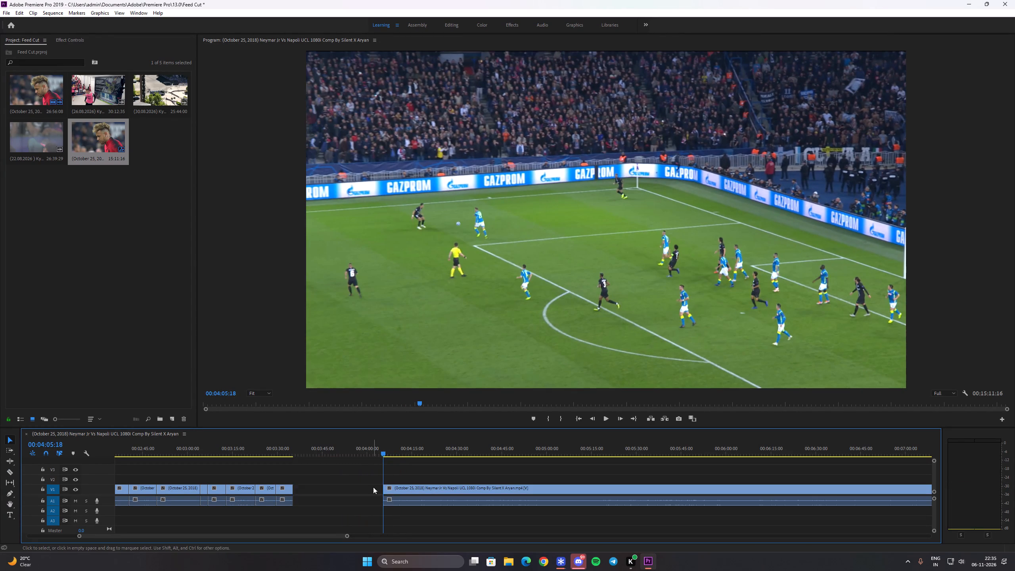
{"action": "key", "text": "shift+Delete"}
Remove the short stretch from the 00:03:35:19 cut to 00:03:36:42, close the gap, and save the project.
{"action": "key", "text": "space"}
{"action": "key", "text": "space"}
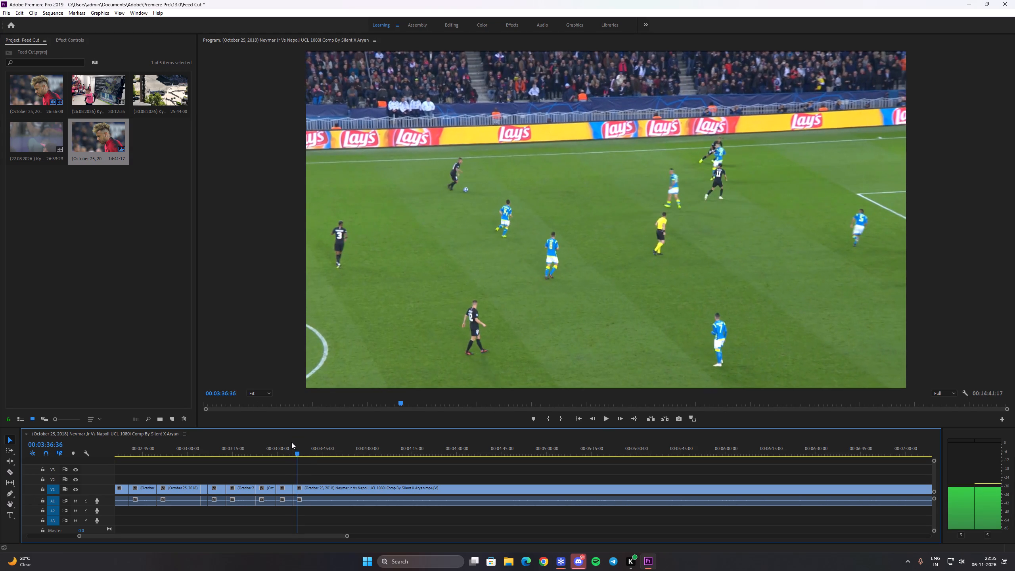
{"action": "key", "text": "c"}
{"action": "left_click", "coordinate": [299, 485]}
{"action": "key", "text": "v"}
{"action": "left_click", "coordinate": [294, 487]}
{"action": "key", "text": "ctrl+x"}
{"action": "left_click", "coordinate": [295, 488]}
{"action": "triple_click", "coordinate": [295, 488]}
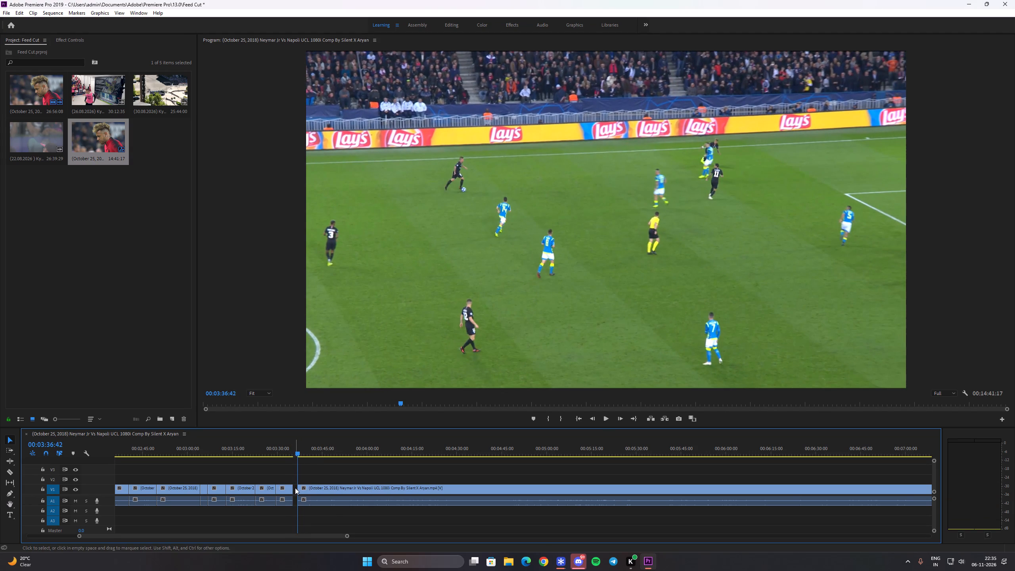
{"action": "left_click", "coordinate": [320, 445]}
{"action": "double_click", "coordinate": [295, 484]}
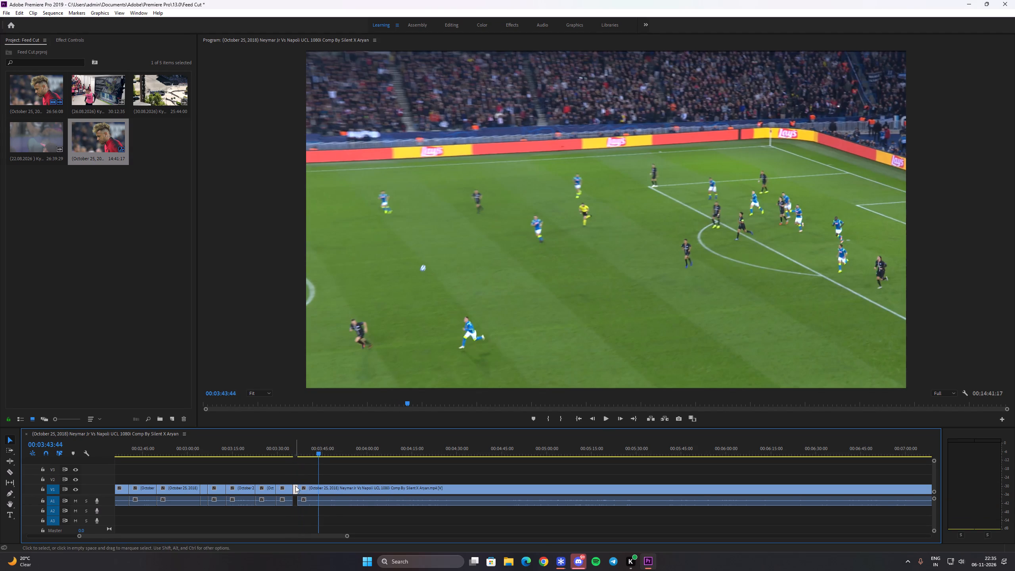
{"action": "key", "text": "shift+Delete"}
{"action": "key", "text": "ctrl+s"}
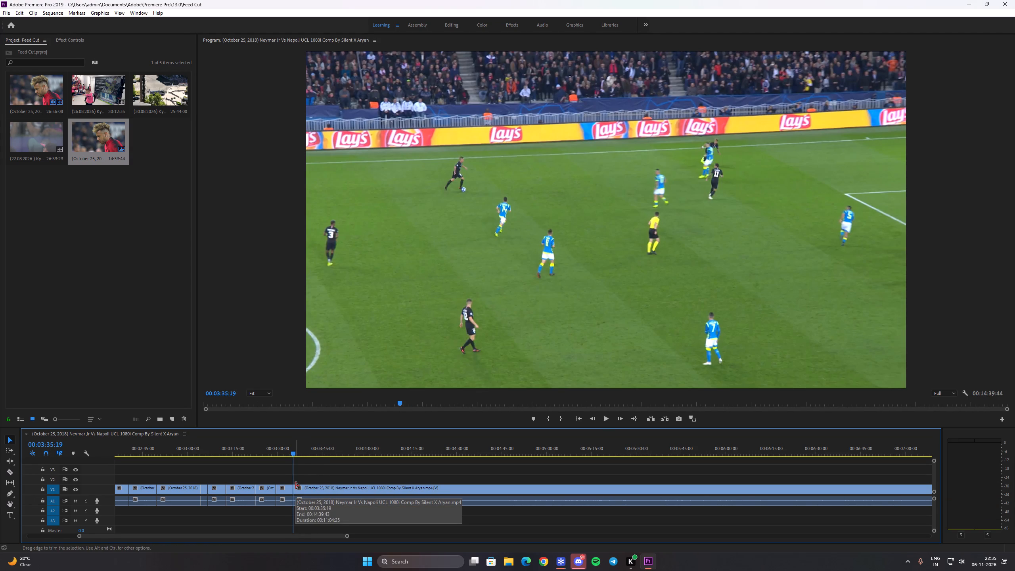
Save the project, and split the clip at about 00:03:43, as play moves back to the halfway line.
{"action": "key", "text": "space"}
{"action": "type", "text": "n"}
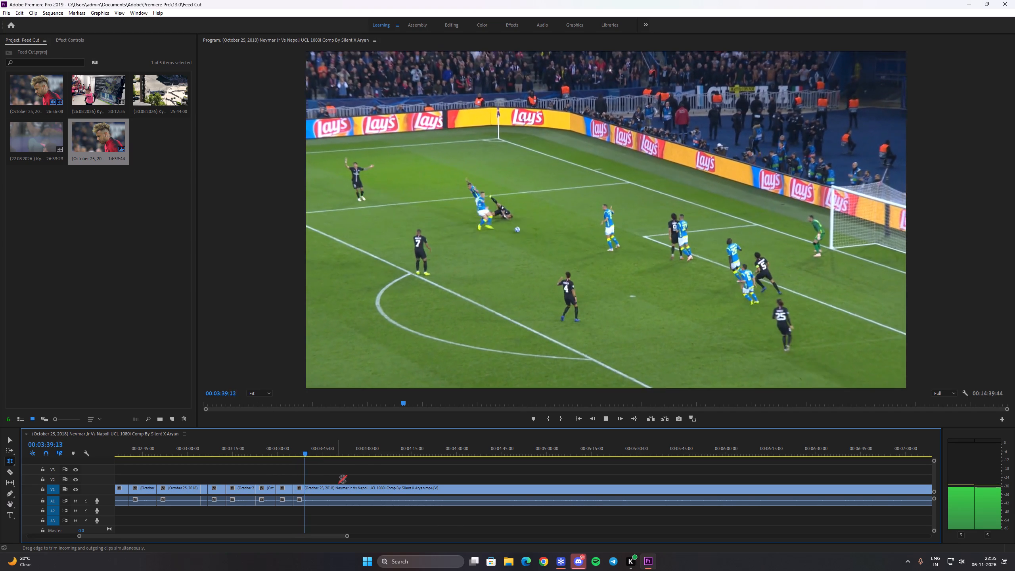
{"action": "key", "text": "space"}
{"action": "key", "text": "v"}
{"action": "key", "text": "ctrl+s"}
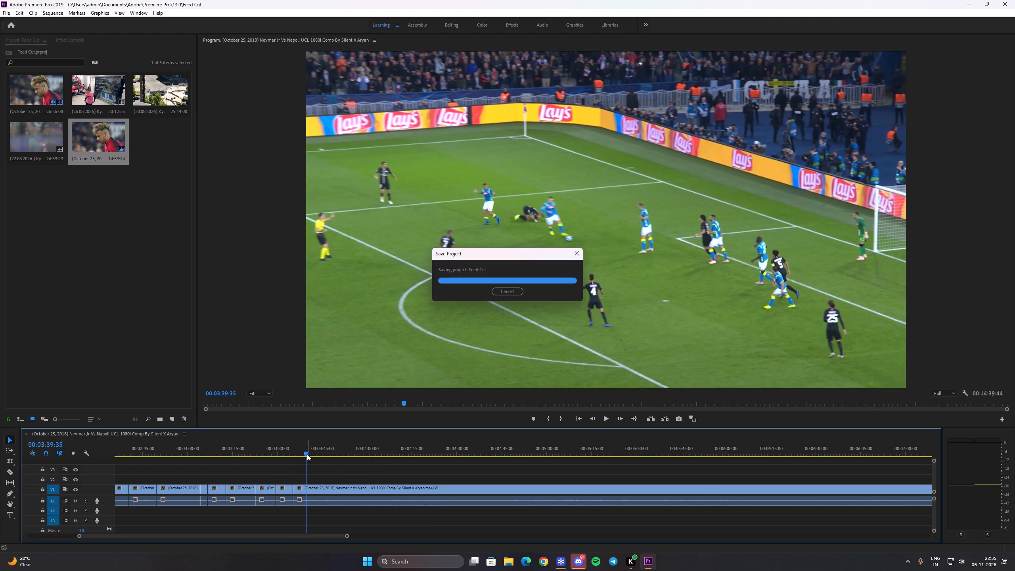
{"action": "left_click_drag", "start_coordinate": [307, 453], "coordinate": [320, 466]}
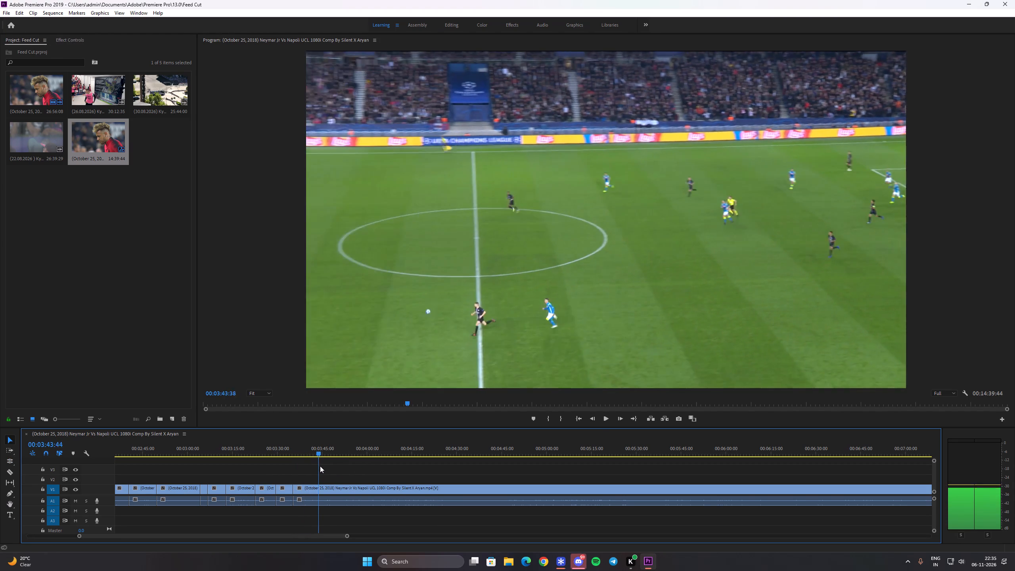
{"action": "left_click_drag", "start_coordinate": [320, 466], "coordinate": [318, 466]}
{"action": "key", "text": "c"}
{"action": "left_click", "coordinate": [318, 487]}
{"action": "key", "text": "v"}
Remove the footage from the cut at about 00:03:43 to 00:03:58:17 and close the gap.
{"action": "left_click", "coordinate": [329, 490]}
{"action": "left_click_drag", "start_coordinate": [324, 453], "coordinate": [329, 459]}
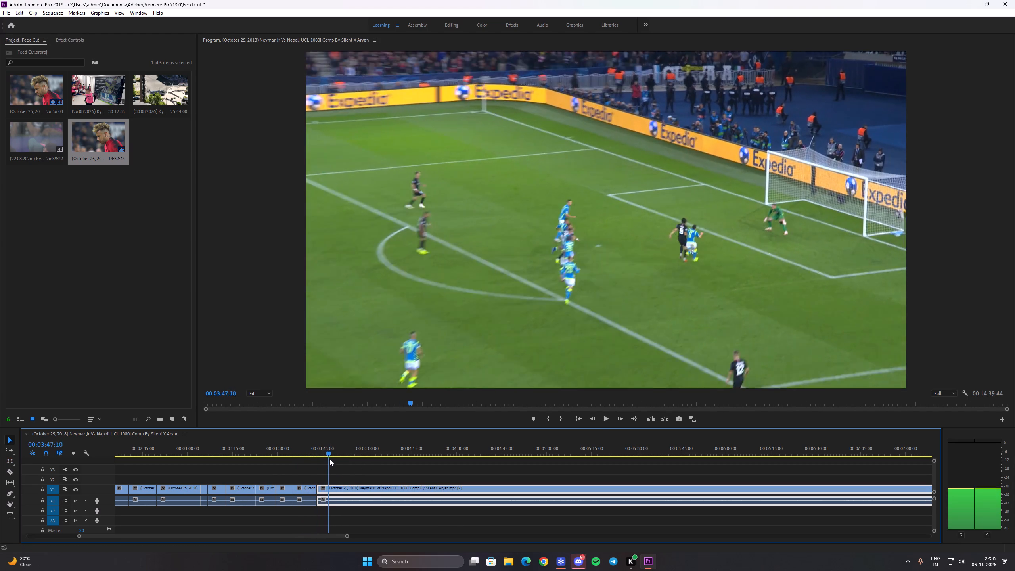
{"action": "left_click_drag", "start_coordinate": [329, 459], "coordinate": [350, 466]}
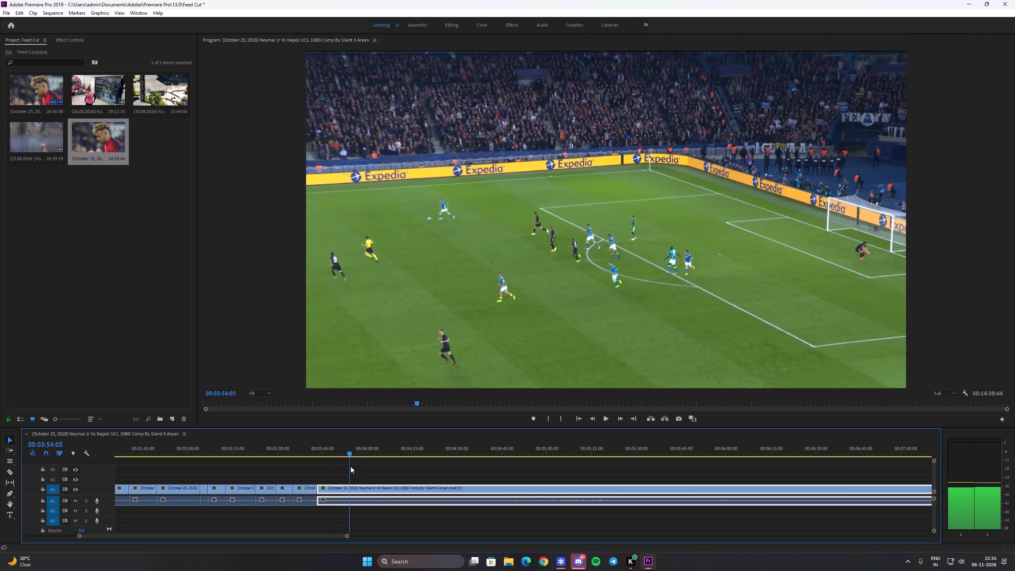
{"action": "left_click_drag", "start_coordinate": [350, 466], "coordinate": [368, 460]}
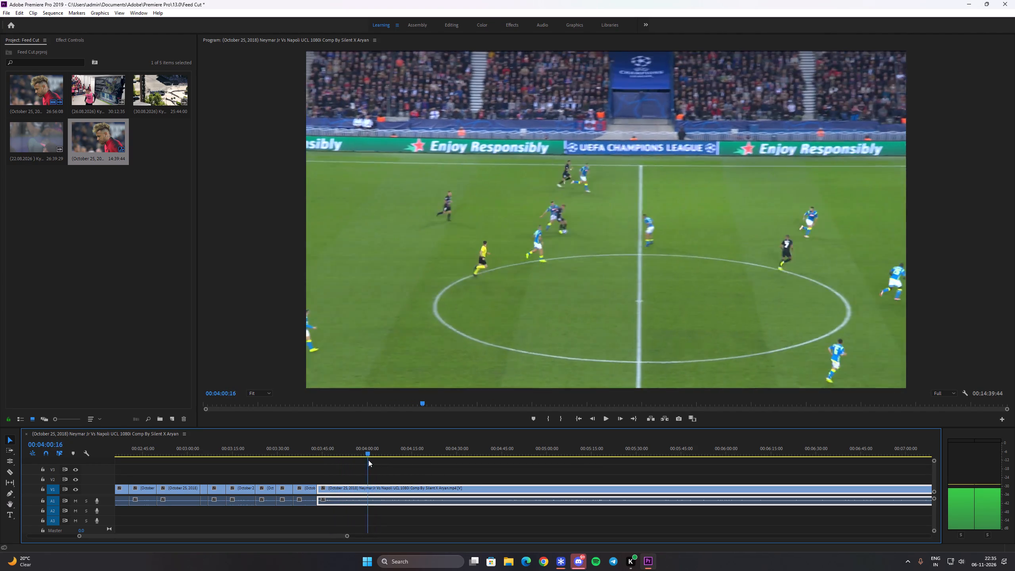
{"action": "left_click_drag", "start_coordinate": [368, 460], "coordinate": [363, 458]}
{"action": "right_click", "coordinate": [362, 458]}
{"action": "key", "text": "c"}
{"action": "left_click", "coordinate": [360, 489]}
{"action": "key", "text": "v"}
{"action": "key", "text": "ctrl+x"}
{"action": "left_click", "coordinate": [352, 489], "text": "ctrl"}
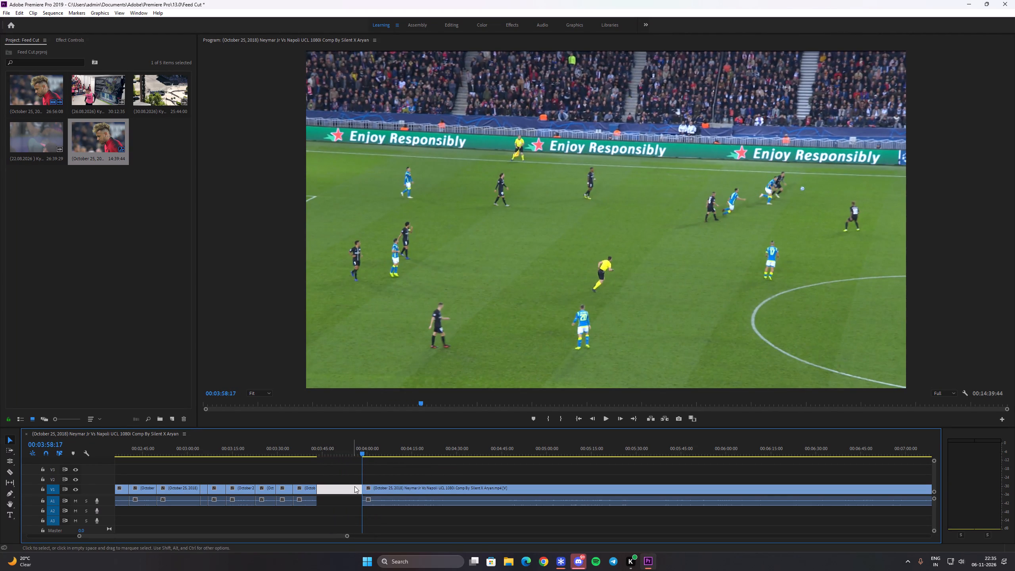
{"action": "key", "text": "shift+Delete"}
Split the clip at 00:03:49:03, as Napoli play the ball inside the centre circle.
{"action": "left_click_drag", "start_coordinate": [322, 453], "coordinate": [329, 455]}
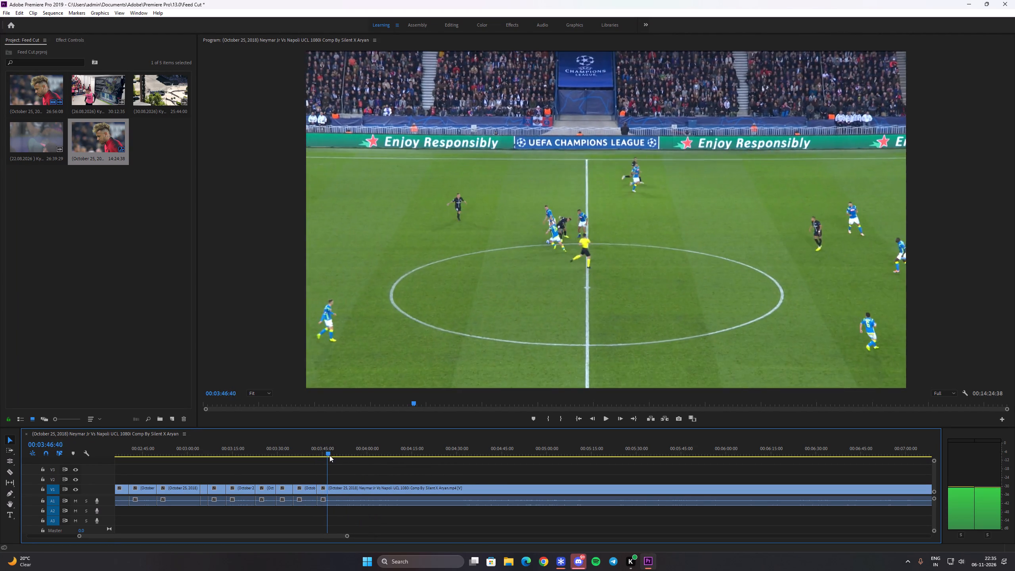
{"action": "left_click_drag", "start_coordinate": [329, 455], "coordinate": [346, 460]}
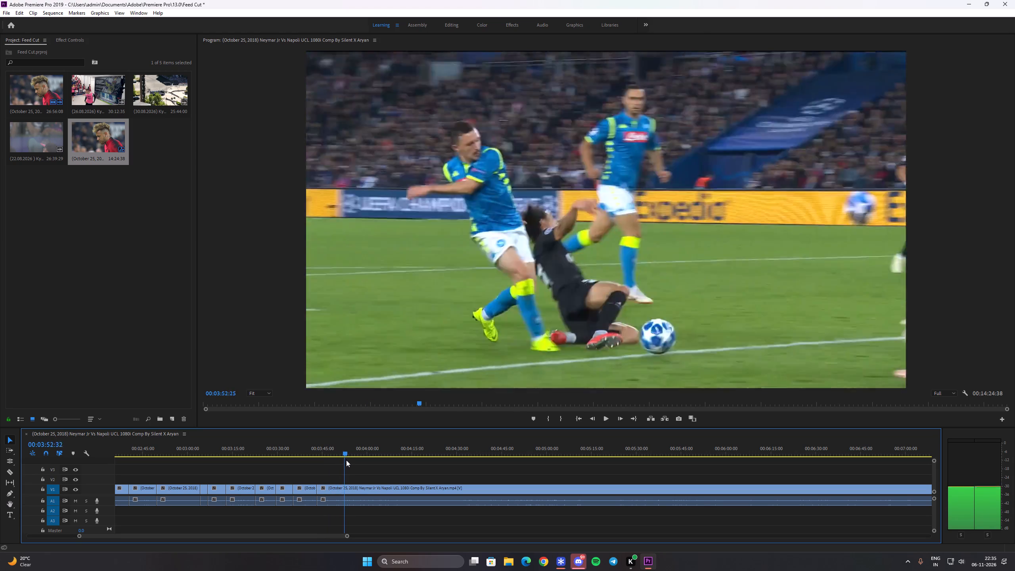
{"action": "left_click_drag", "start_coordinate": [346, 460], "coordinate": [347, 463]}
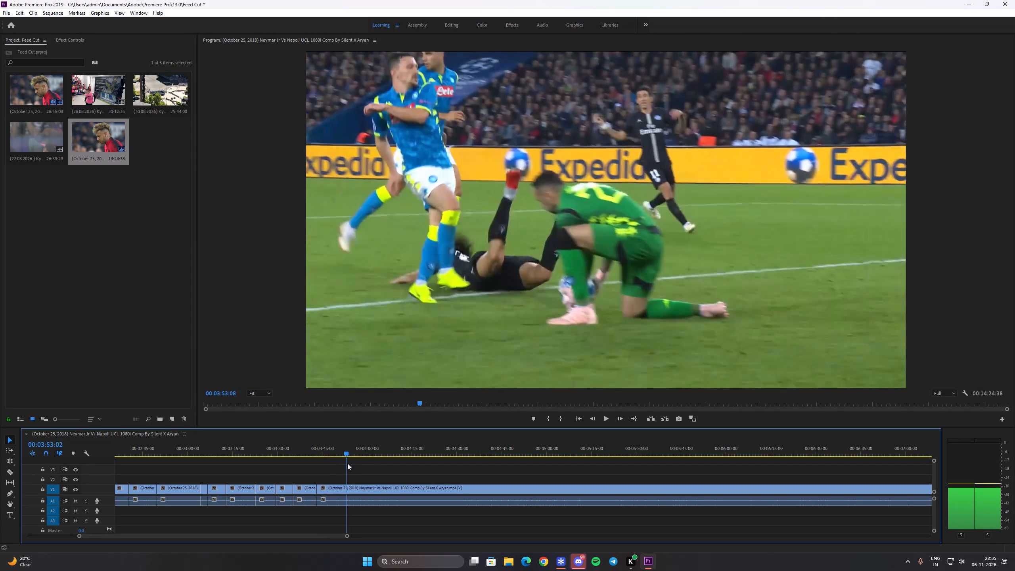
{"action": "left_click_drag", "start_coordinate": [347, 463], "coordinate": [335, 462]}
{"action": "key", "text": "c"}
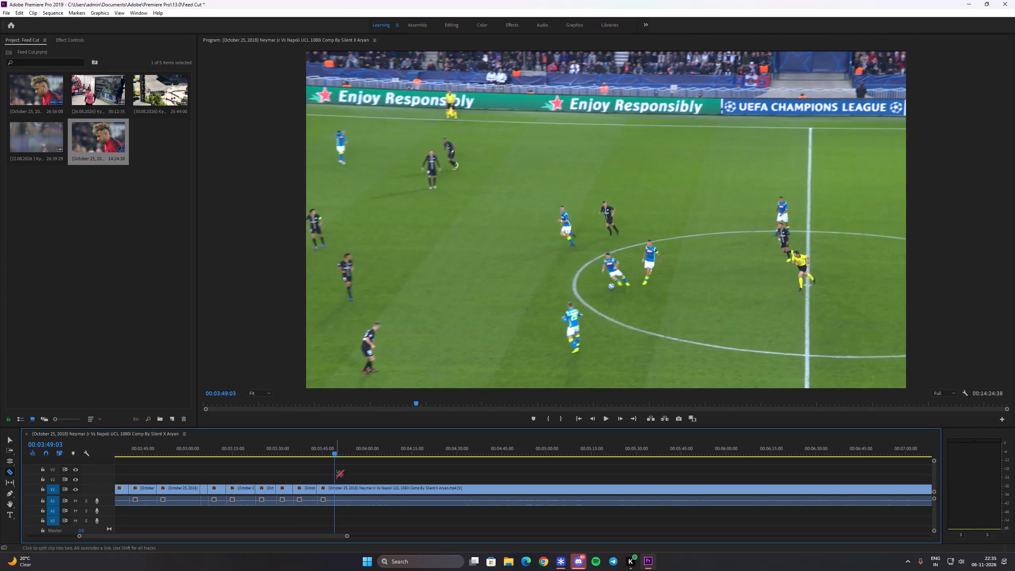
{"action": "left_click", "coordinate": [334, 489]}
{"action": "key", "text": "v"}
Remove the footage from the 00:03:49:03 cut to about 00:05:12, close the gap, and save the project.
{"action": "left_click", "coordinate": [343, 488]}
{"action": "left_click_drag", "start_coordinate": [345, 450], "coordinate": [371, 461]}
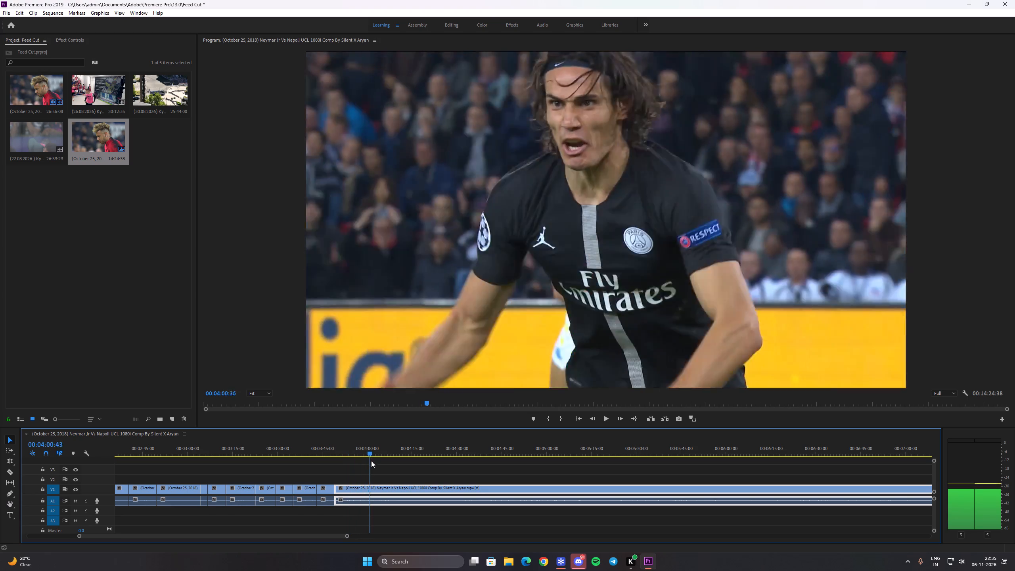
{"action": "left_click_drag", "start_coordinate": [371, 461], "coordinate": [410, 458]}
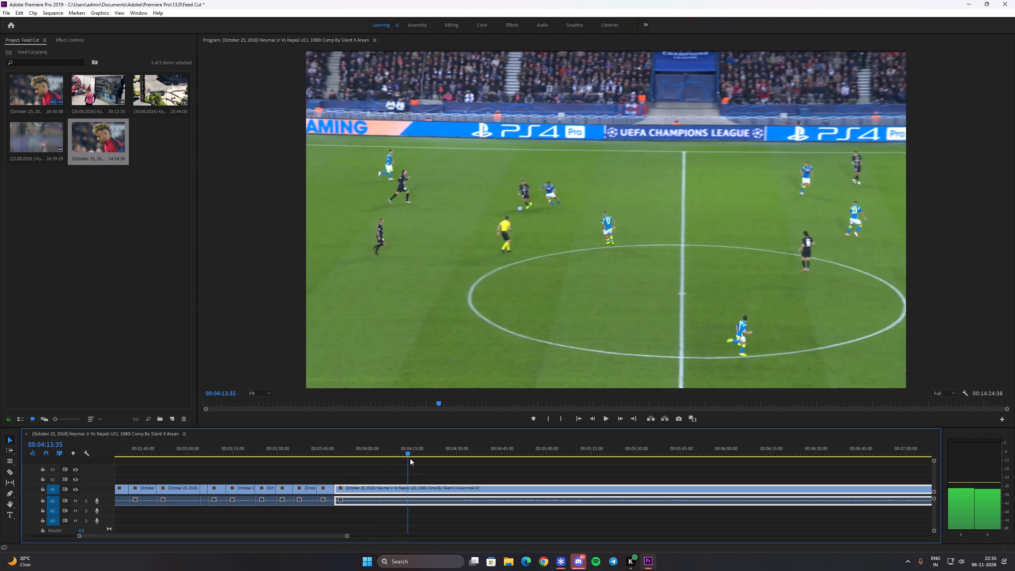
{"action": "left_click_drag", "start_coordinate": [410, 458], "coordinate": [402, 454]}
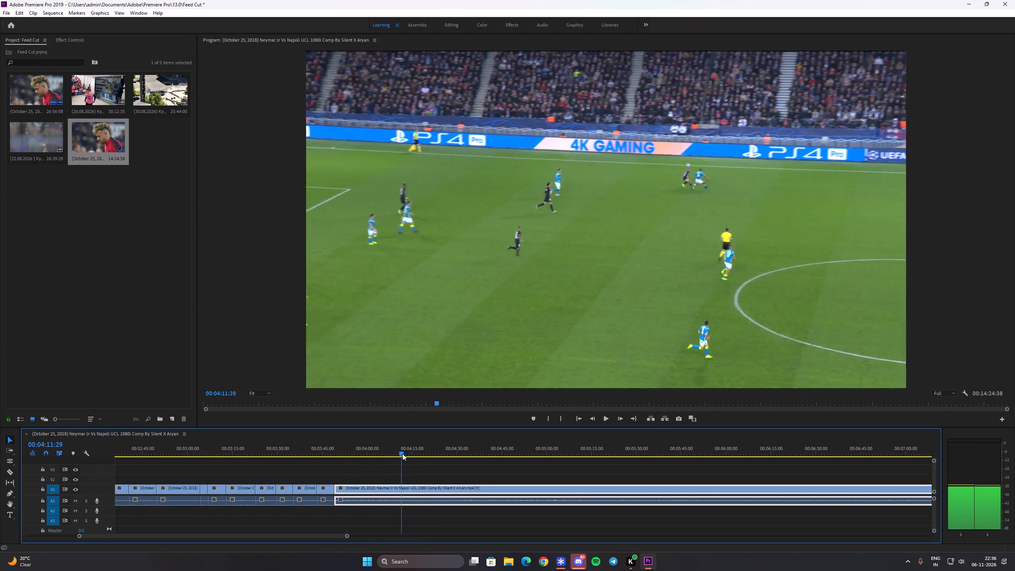
{"action": "left_click_drag", "start_coordinate": [402, 454], "coordinate": [438, 456]}
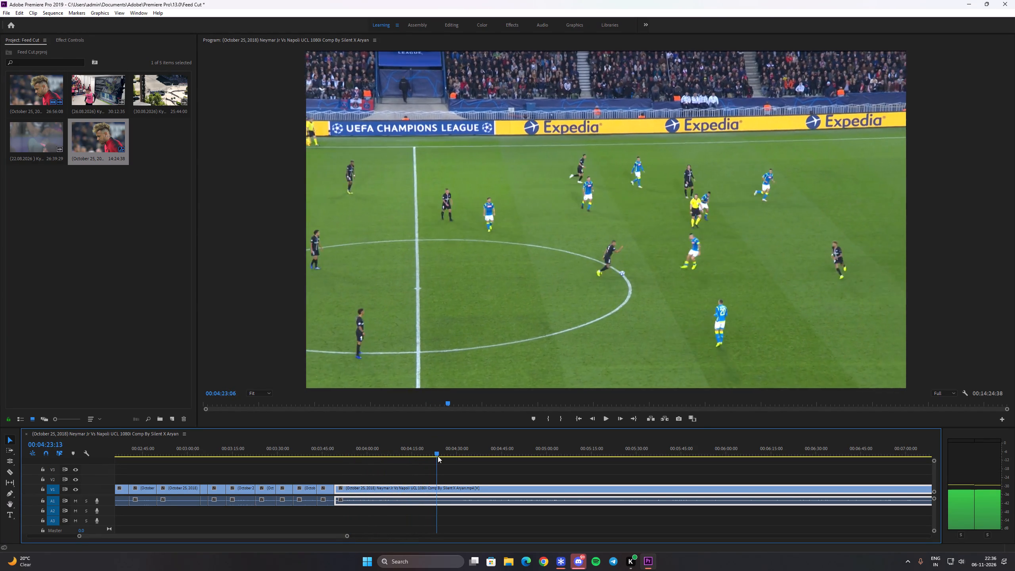
{"action": "left_click_drag", "start_coordinate": [438, 456], "coordinate": [466, 452]}
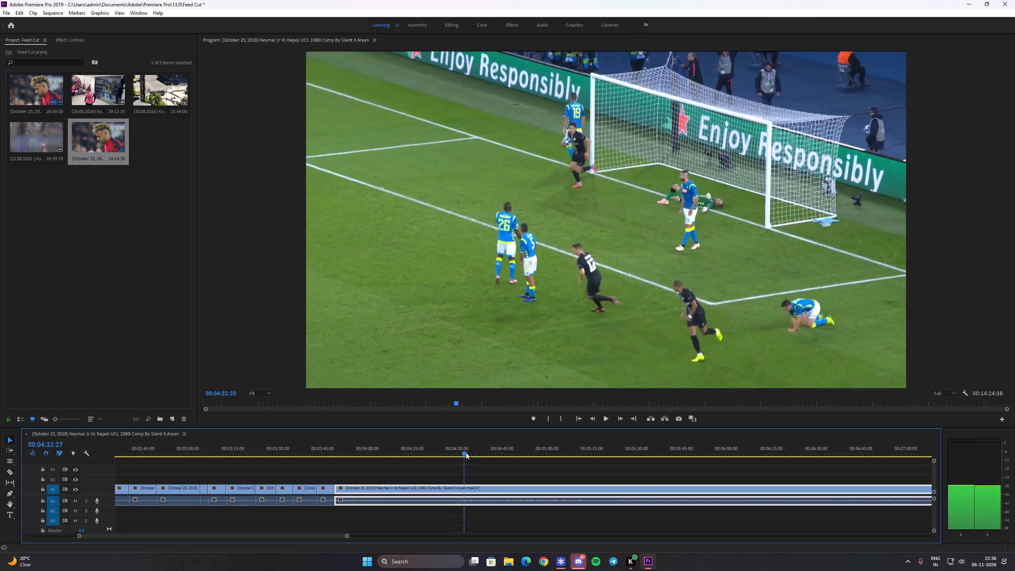
{"action": "left_click_drag", "start_coordinate": [466, 452], "coordinate": [515, 450]}
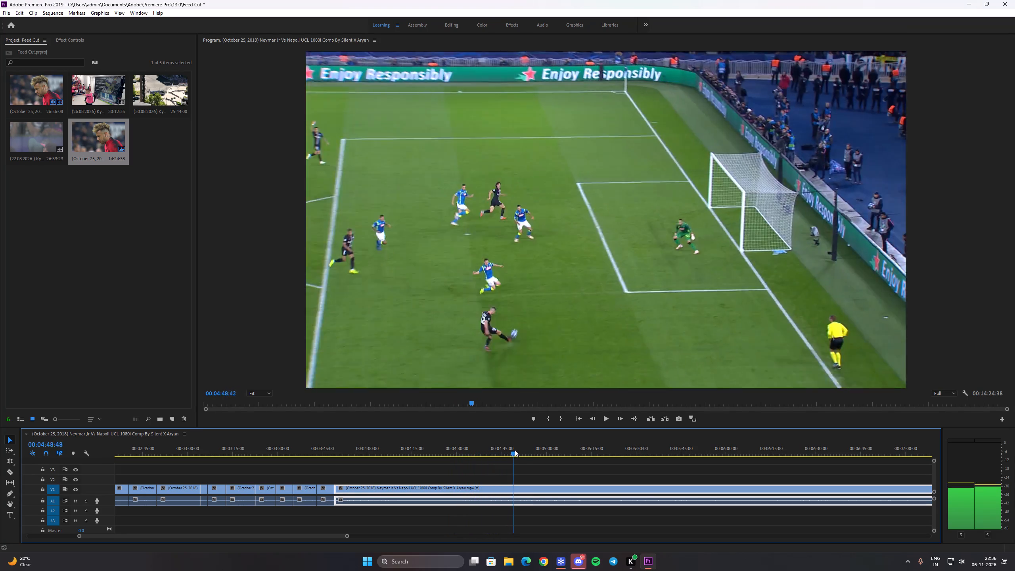
{"action": "left_click_drag", "start_coordinate": [515, 450], "coordinate": [570, 447]}
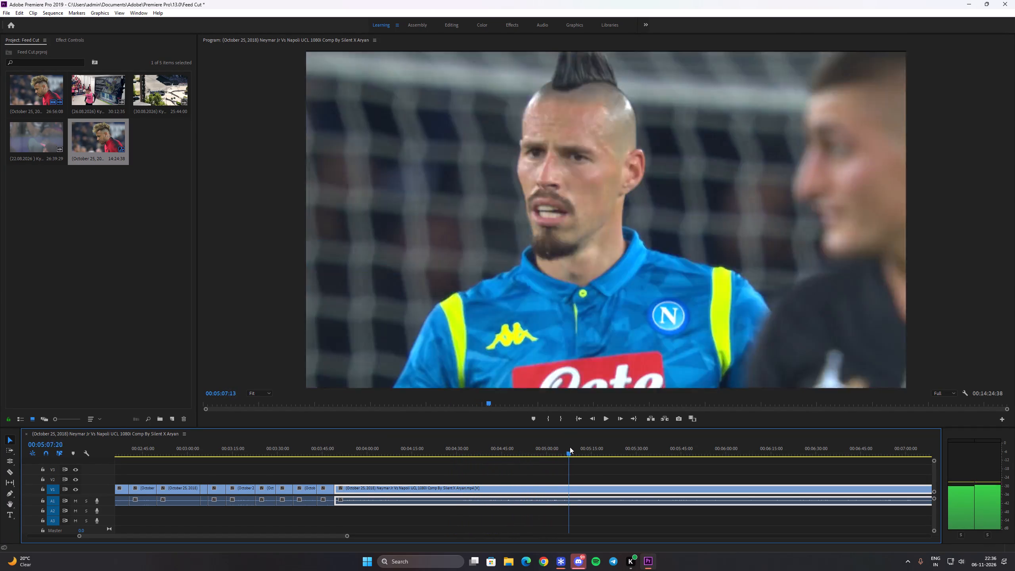
{"action": "left_click_drag", "start_coordinate": [570, 447], "coordinate": [618, 450]}
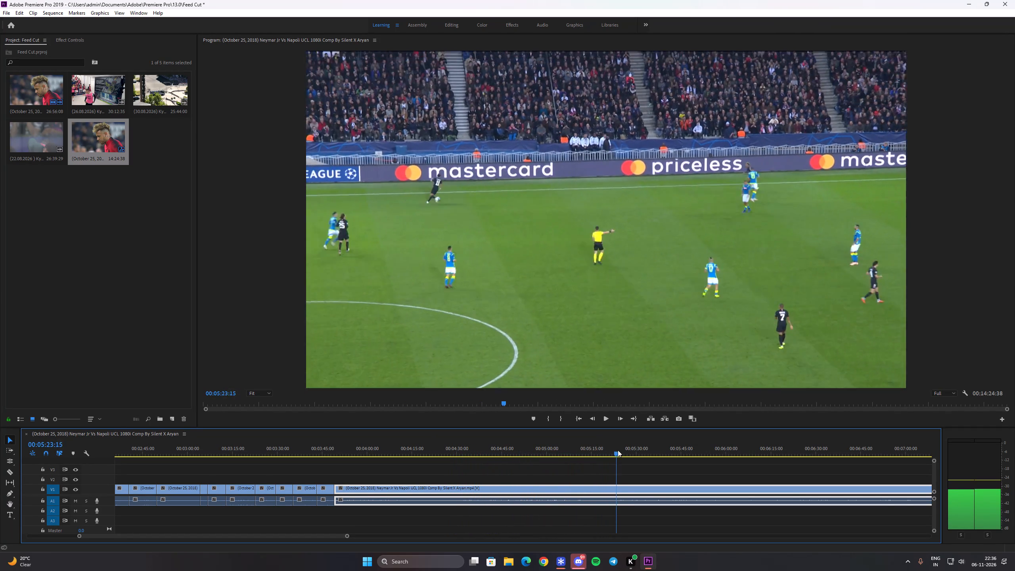
{"action": "left_click_drag", "start_coordinate": [618, 450], "coordinate": [606, 449]}
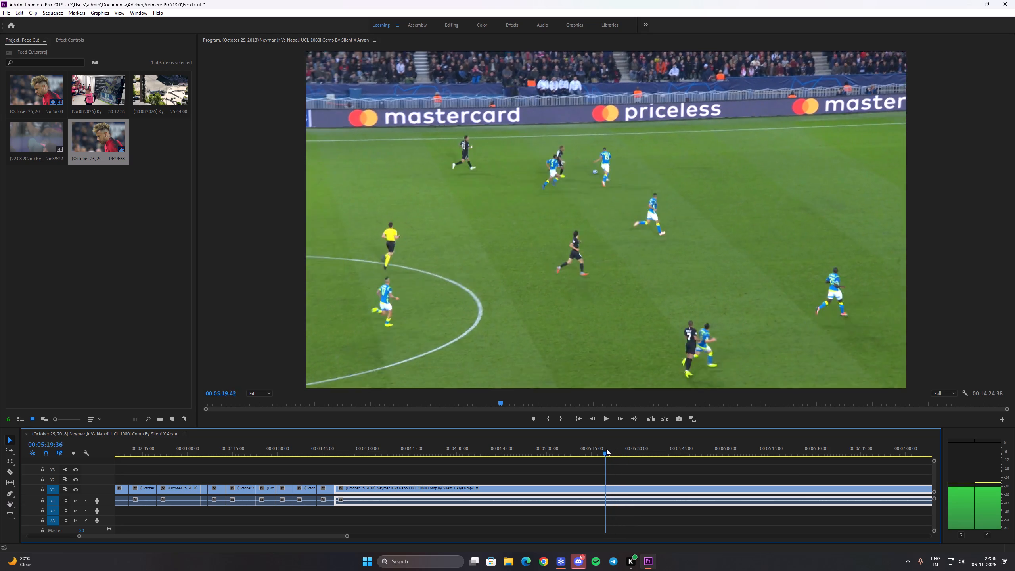
{"action": "left_click_drag", "start_coordinate": [606, 449], "coordinate": [587, 453]}
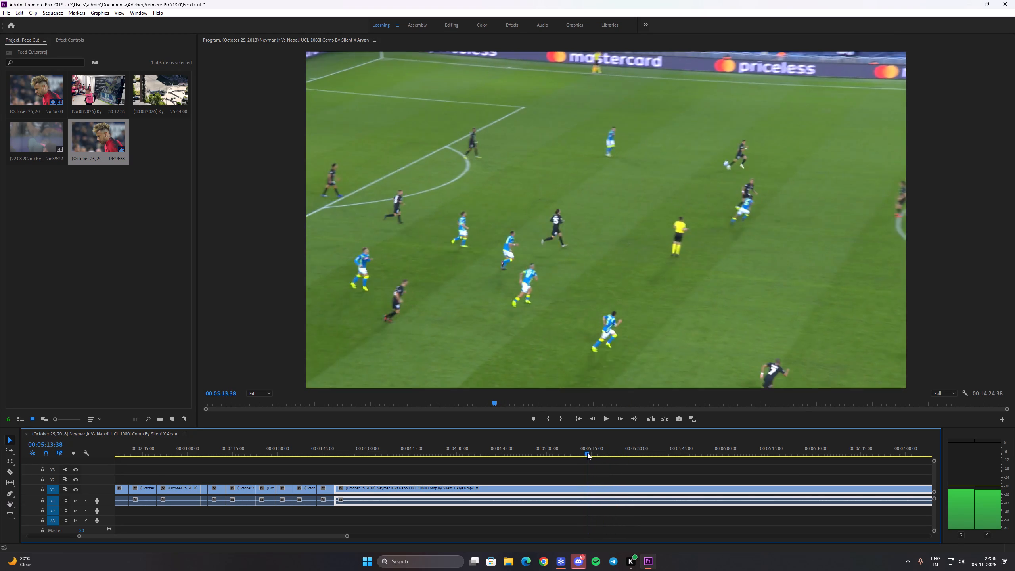
{"action": "left_click_drag", "start_coordinate": [587, 453], "coordinate": [585, 453]}
{"action": "key", "text": "c"}
{"action": "left_click", "coordinate": [582, 486]}
{"action": "key", "text": "v"}
{"action": "key", "text": "ctrl+x"}
{"action": "left_click", "coordinate": [574, 489], "text": "ctrl"}
{"action": "key", "text": "shift+Delete"}
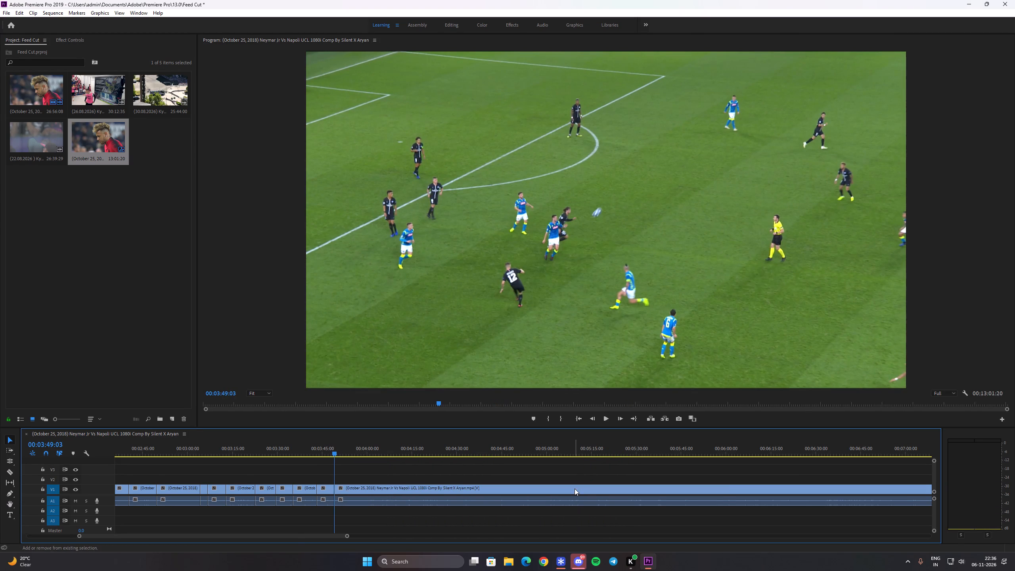
{"action": "left_click_drag", "start_coordinate": [295, 536], "coordinate": [311, 541]}
{"action": "key", "text": "ctrl+s"}
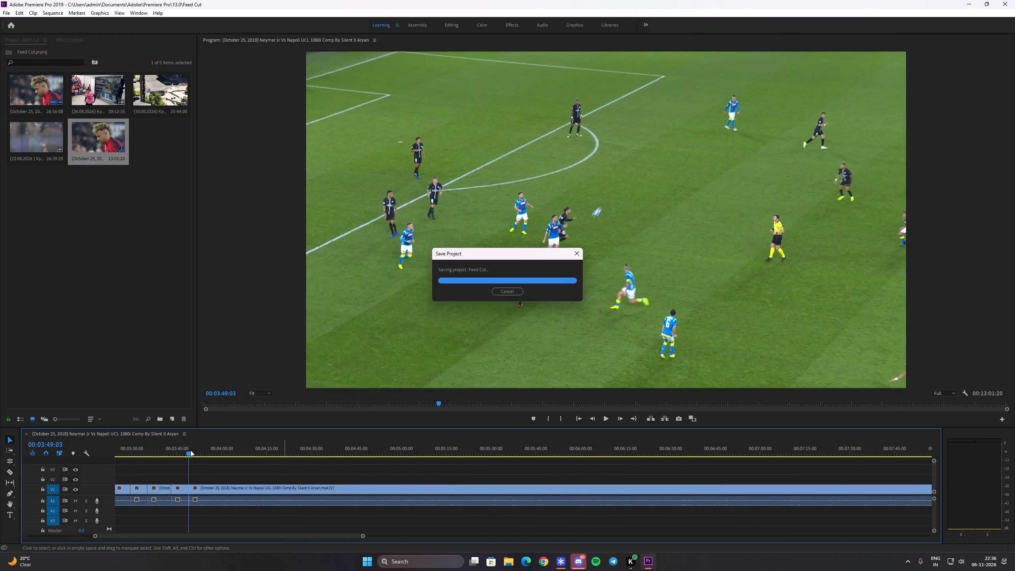
Split the clip at 00:04:04:10, where the close-up of Neymar begins after the midfield play.
{"action": "left_click_drag", "start_coordinate": [195, 455], "coordinate": [223, 458]}
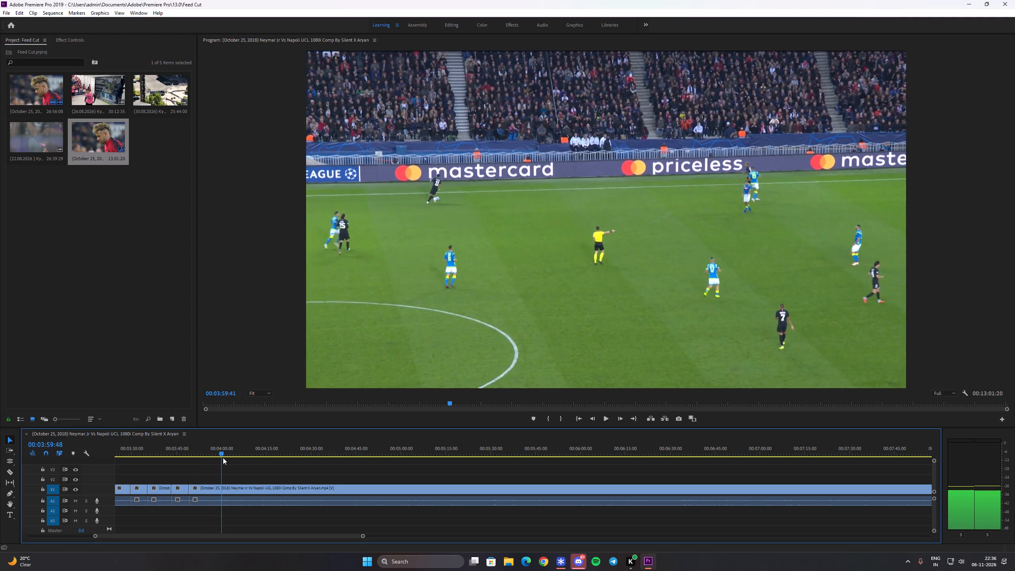
{"action": "left_click_drag", "start_coordinate": [223, 458], "coordinate": [237, 465]}
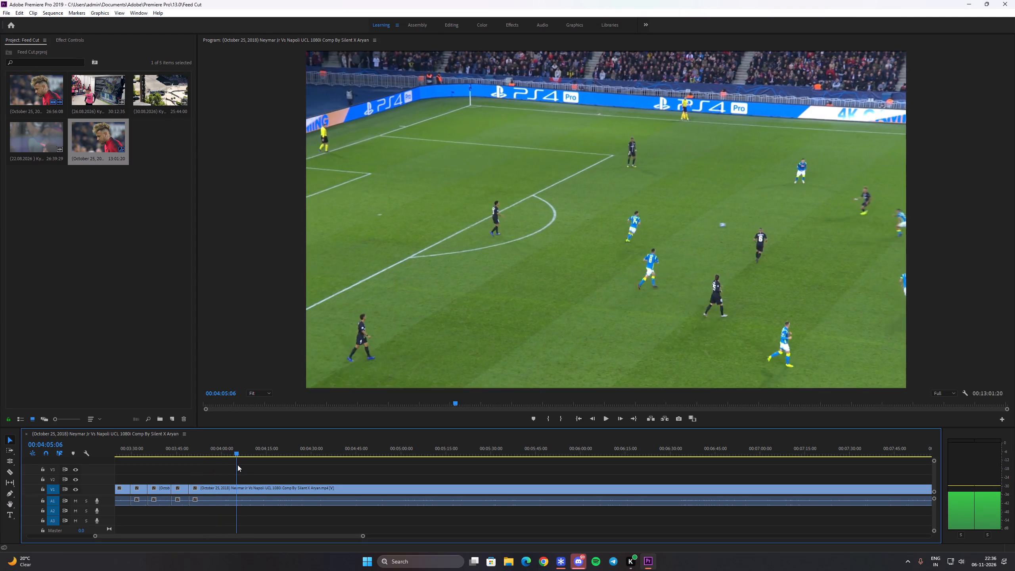
{"action": "left_click_drag", "start_coordinate": [237, 465], "coordinate": [235, 465]}
{"action": "key", "text": "c"}
{"action": "left_click", "coordinate": [235, 487]}
{"action": "key", "text": "v"}
Remove the footage from the 00:04:04:10 cut to the midfield run at about 00:04:28 and close the gap.
{"action": "left_click", "coordinate": [243, 488]}
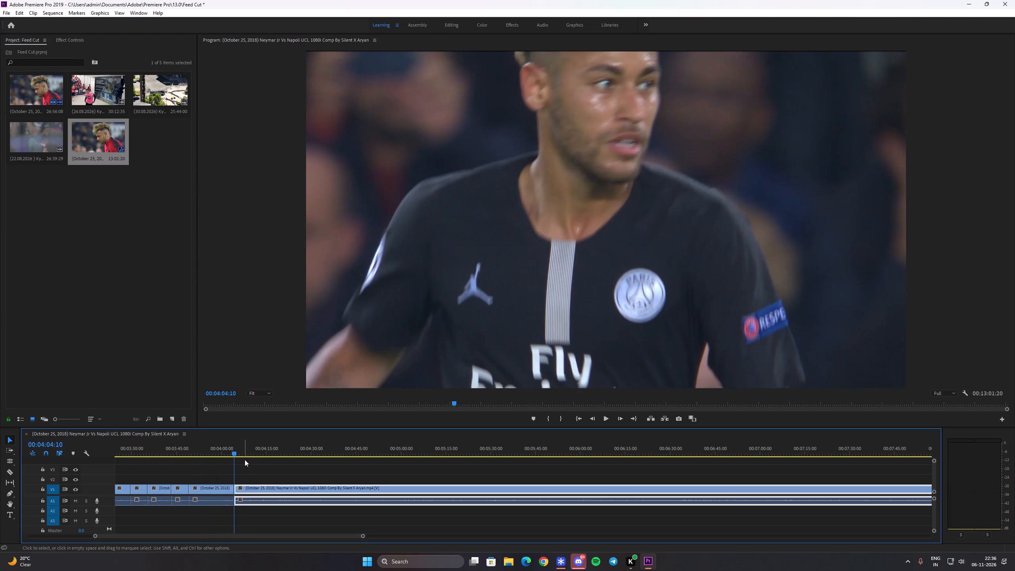
{"action": "left_click_drag", "start_coordinate": [243, 451], "coordinate": [271, 461]}
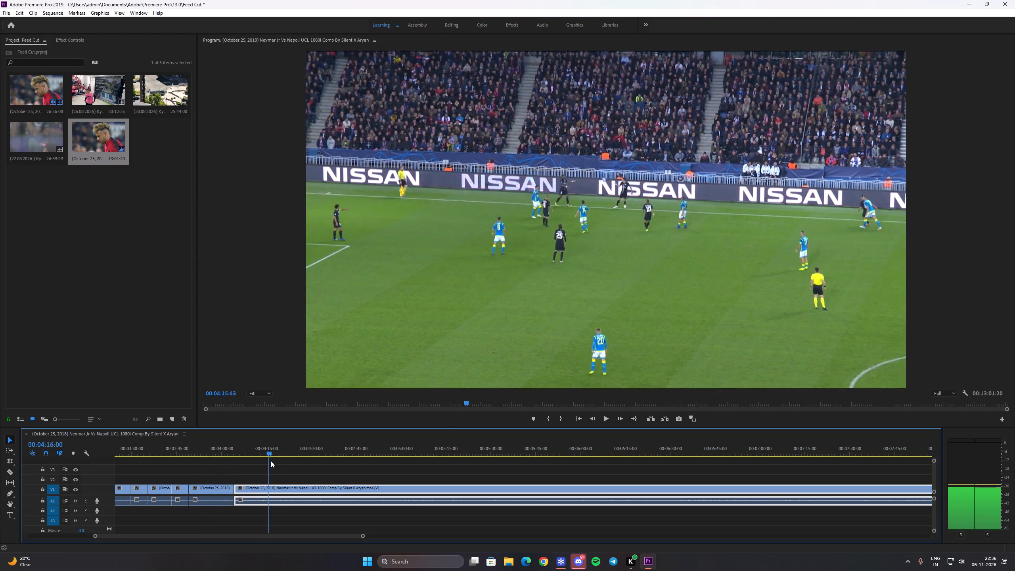
{"action": "left_click_drag", "start_coordinate": [271, 461], "coordinate": [301, 460]}
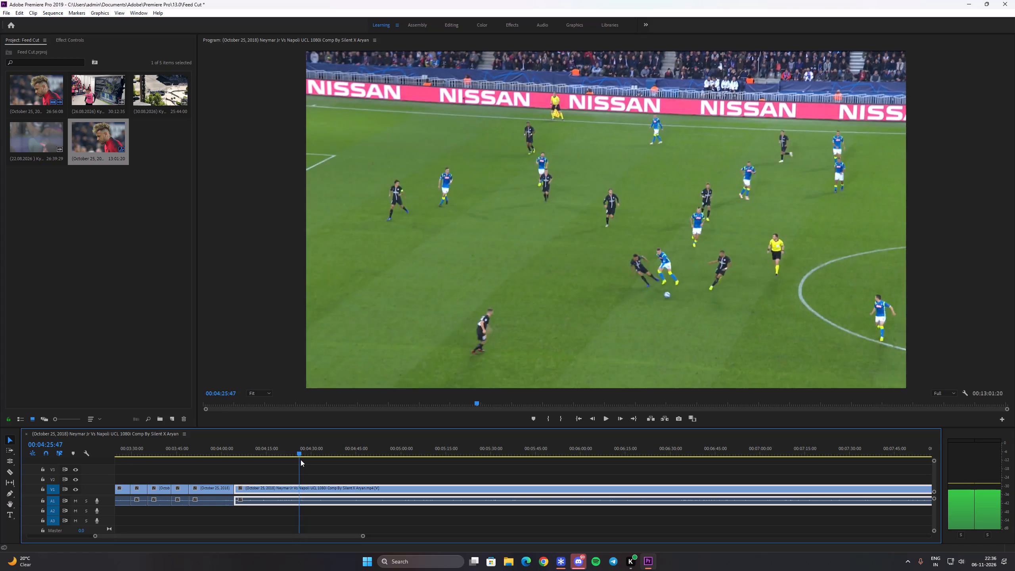
{"action": "left_click_drag", "start_coordinate": [301, 460], "coordinate": [310, 456]}
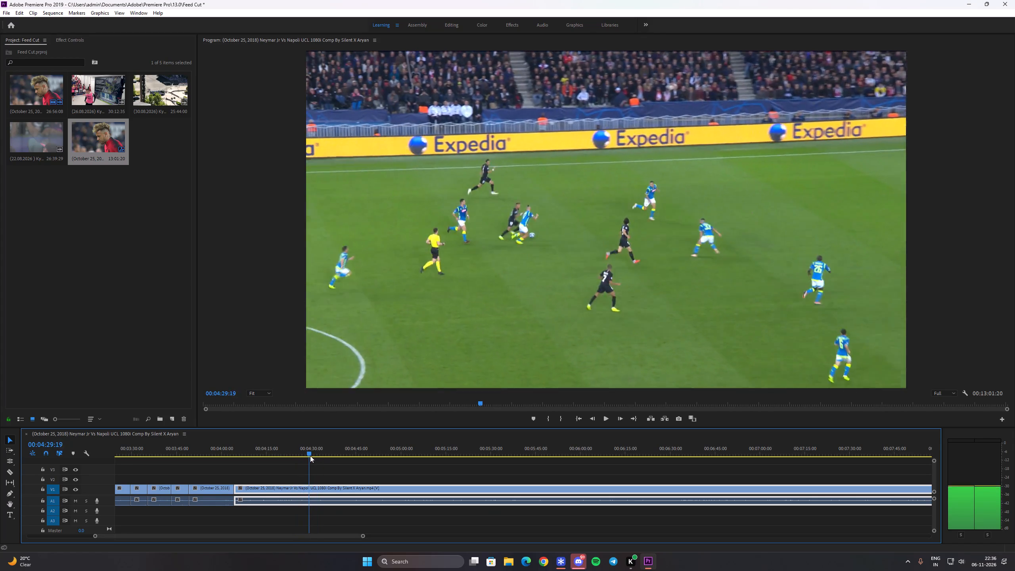
{"action": "left_click_drag", "start_coordinate": [310, 456], "coordinate": [307, 455]}
{"action": "key", "text": "c"}
{"action": "left_click", "coordinate": [305, 488]}
{"action": "key", "text": "v"}
{"action": "key", "text": "ctrl+x"}
{"action": "left_click", "coordinate": [293, 489], "text": "ctrl"}
{"action": "key", "text": "shift+Delete"}
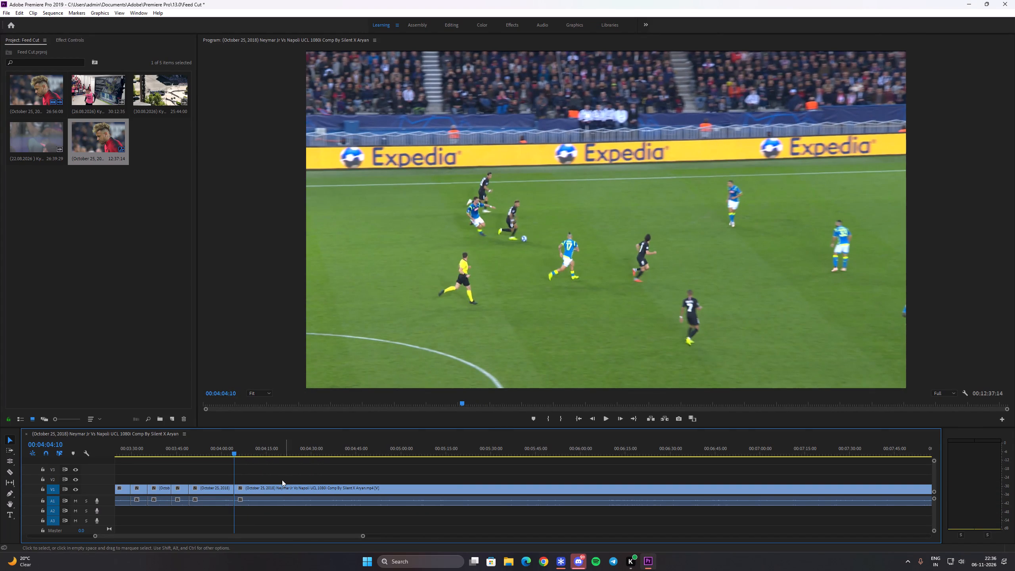
Split the clip at 00:04:24:30, during the transition from the replay of Neymar on the ground.
{"action": "left_click_drag", "start_coordinate": [244, 450], "coordinate": [265, 457]}
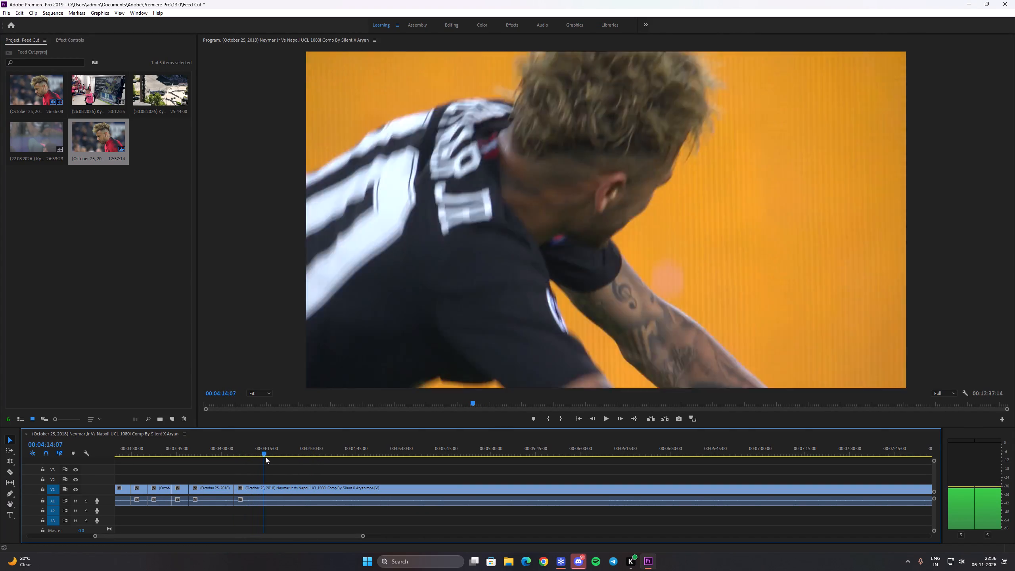
{"action": "left_click_drag", "start_coordinate": [265, 457], "coordinate": [297, 461]}
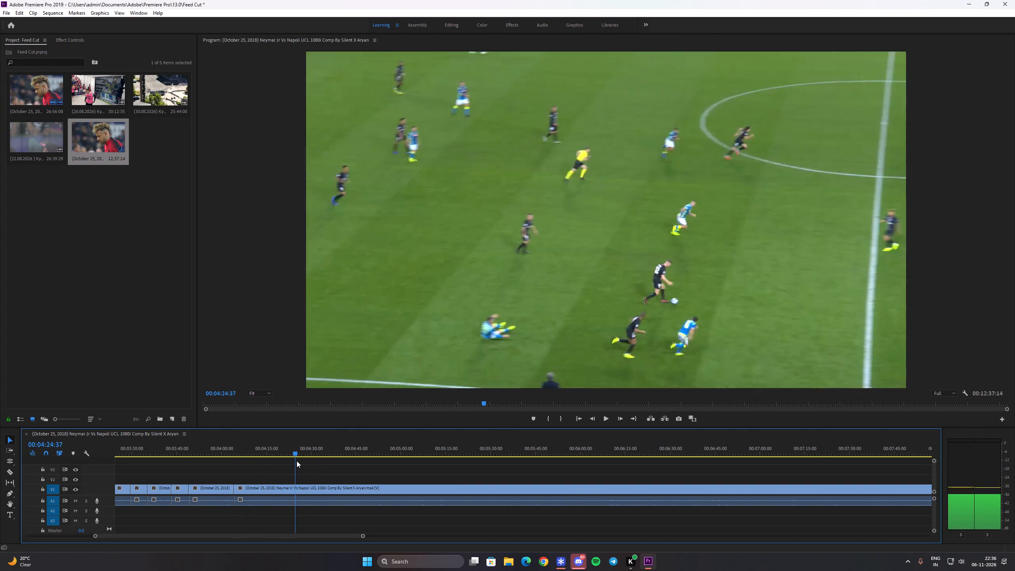
{"action": "left_click_drag", "start_coordinate": [297, 461], "coordinate": [296, 462]}
{"action": "key", "text": "c"}
{"action": "left_click", "coordinate": [294, 486]}
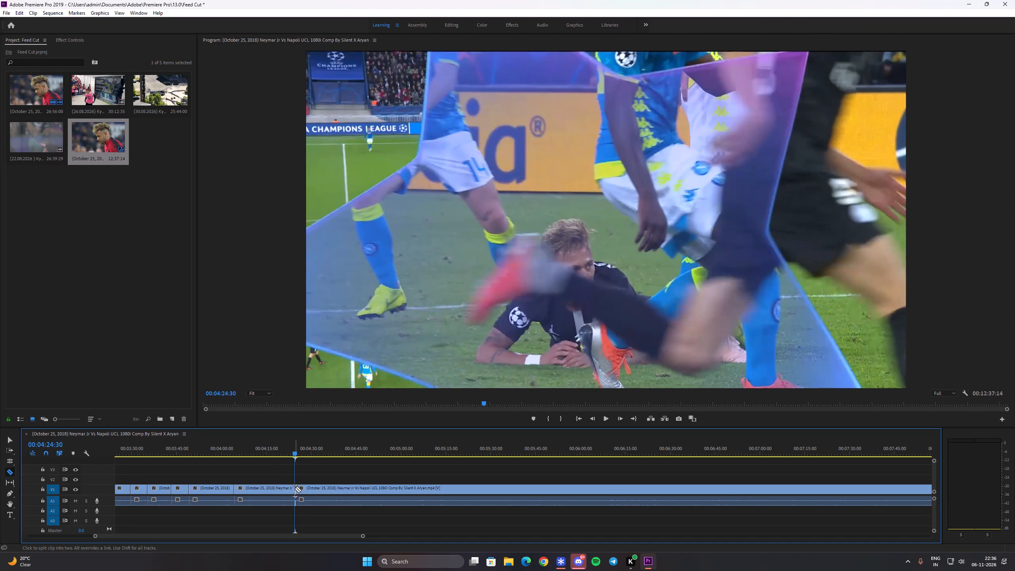
{"action": "key", "text": "v"}
Remove the short stretch from the 00:04:24:30 cut to 00:04:27:39 and close the gap.
{"action": "left_click", "coordinate": [310, 489]}
{"action": "key", "text": "space"}
{"action": "key", "text": "space"}
{"action": "left_click", "coordinate": [306, 450]}
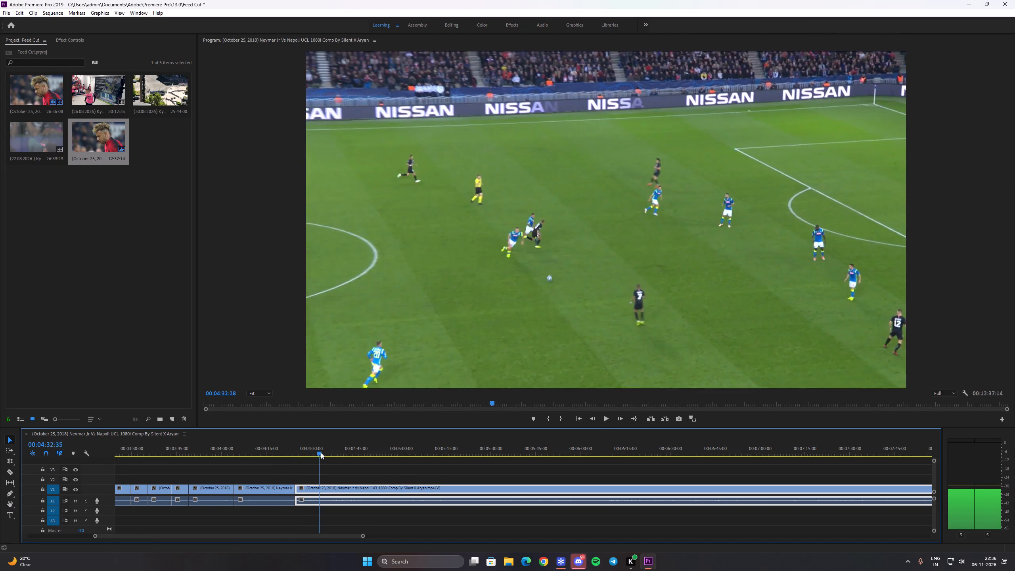
{"action": "key", "text": "c"}
{"action": "left_click", "coordinate": [306, 486]}
{"action": "key", "text": "v"}
{"action": "key", "text": "ctrl+x"}
{"action": "left_click", "coordinate": [300, 486], "text": "ctrl"}
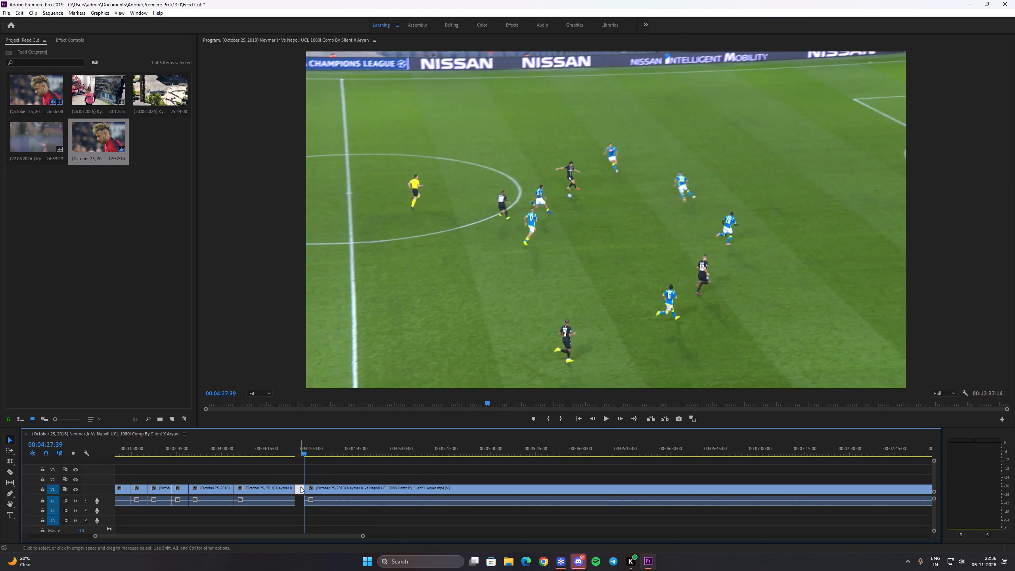
{"action": "key", "text": "shift+Delete"}
Split the clip at about 00:04:38, at the close-up of Neymar in profile.
{"action": "left_click_drag", "start_coordinate": [300, 453], "coordinate": [312, 458]}
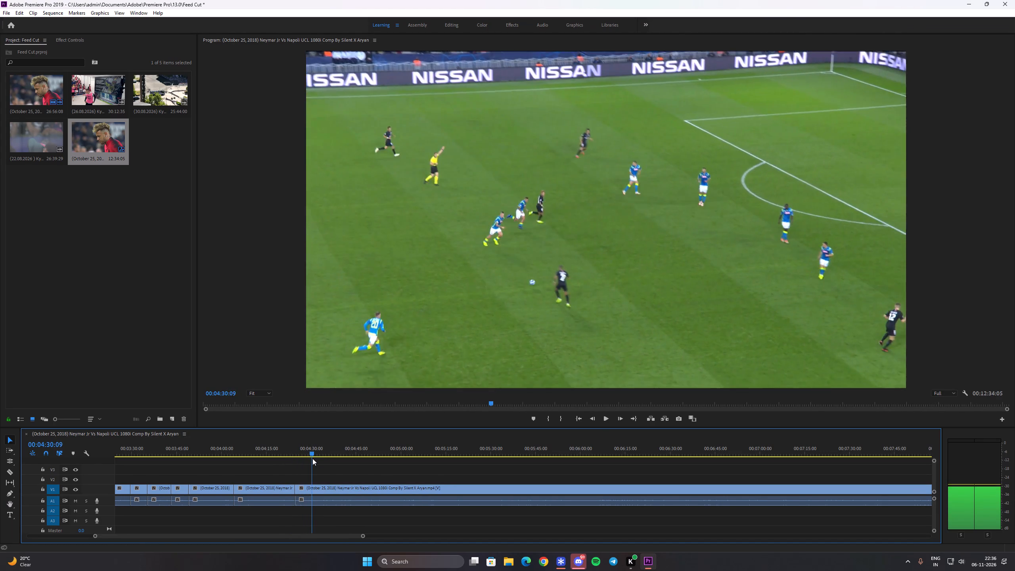
{"action": "left_click_drag", "start_coordinate": [312, 458], "coordinate": [334, 458]}
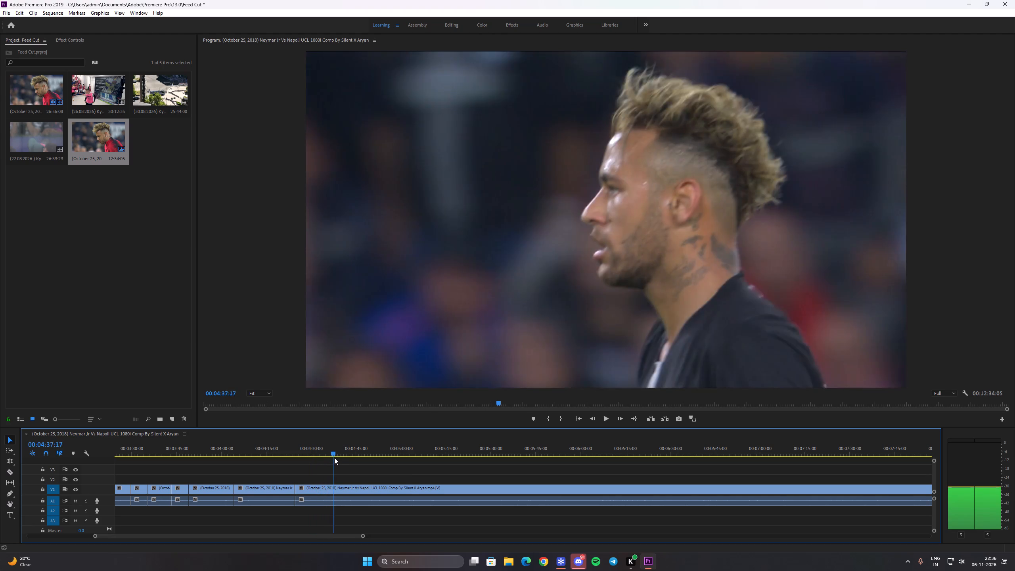
{"action": "left_click_drag", "start_coordinate": [334, 458], "coordinate": [335, 453]}
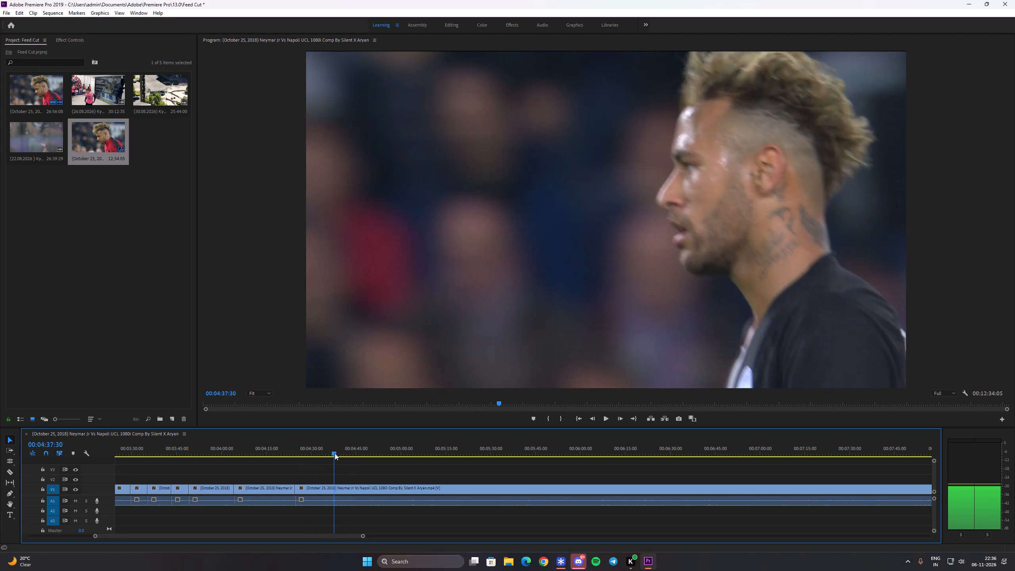
{"action": "left_click_drag", "start_coordinate": [335, 453], "coordinate": [336, 454]}
{"action": "key", "text": "c"}
{"action": "left_click", "coordinate": [335, 487]}
{"action": "key", "text": "v"}
Remove the footage from the cut at about 00:04:38 to the close-up of Neymar looking down at 00:06:16:04 and close the gap.
{"action": "left_click_drag", "start_coordinate": [319, 445], "coordinate": [324, 449]}
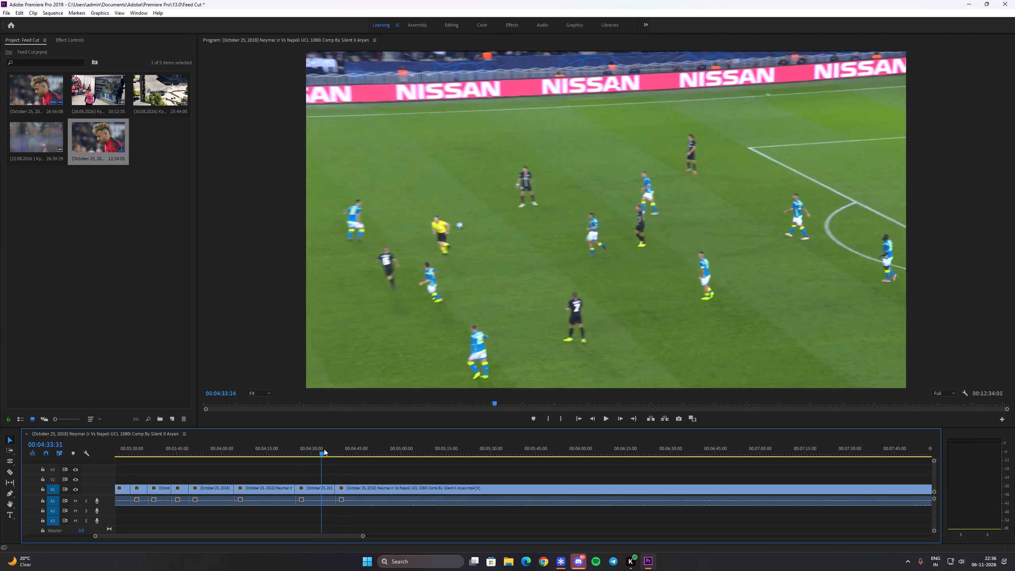
{"action": "left_click_drag", "start_coordinate": [324, 449], "coordinate": [352, 458]}
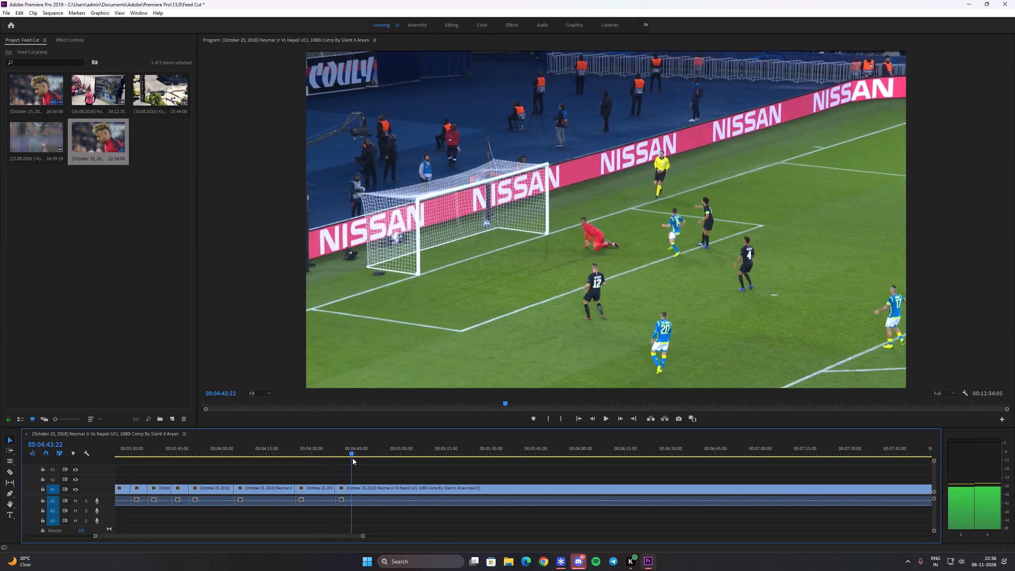
{"action": "left_click_drag", "start_coordinate": [352, 458], "coordinate": [437, 449]}
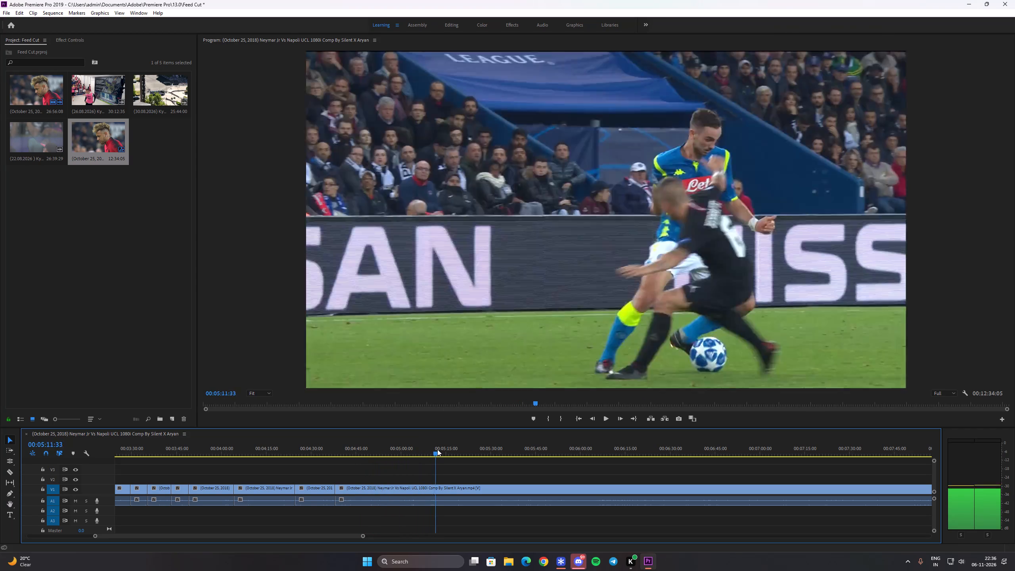
{"action": "left_click_drag", "start_coordinate": [437, 449], "coordinate": [520, 442]}
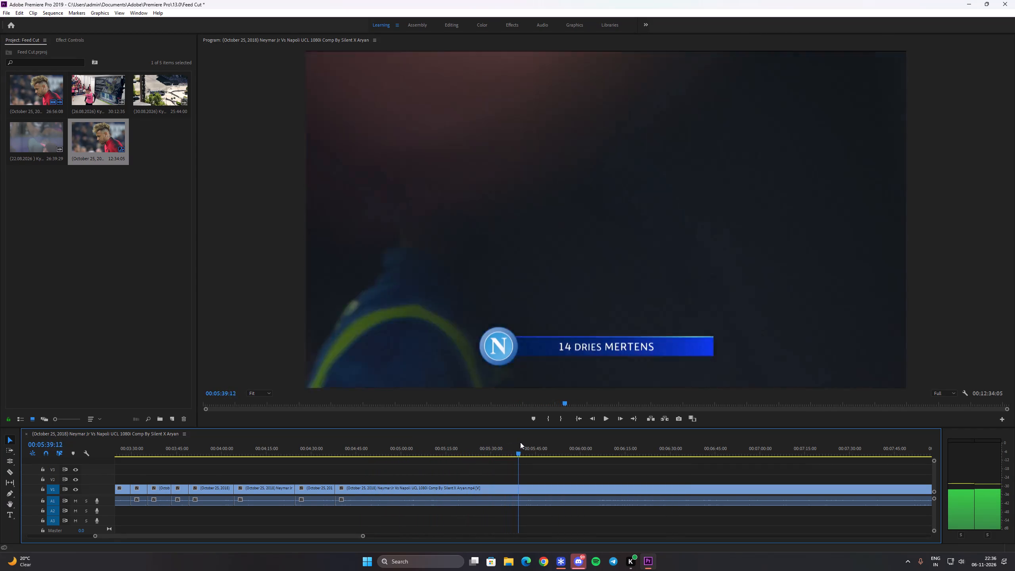
{"action": "left_click_drag", "start_coordinate": [520, 442], "coordinate": [558, 446]}
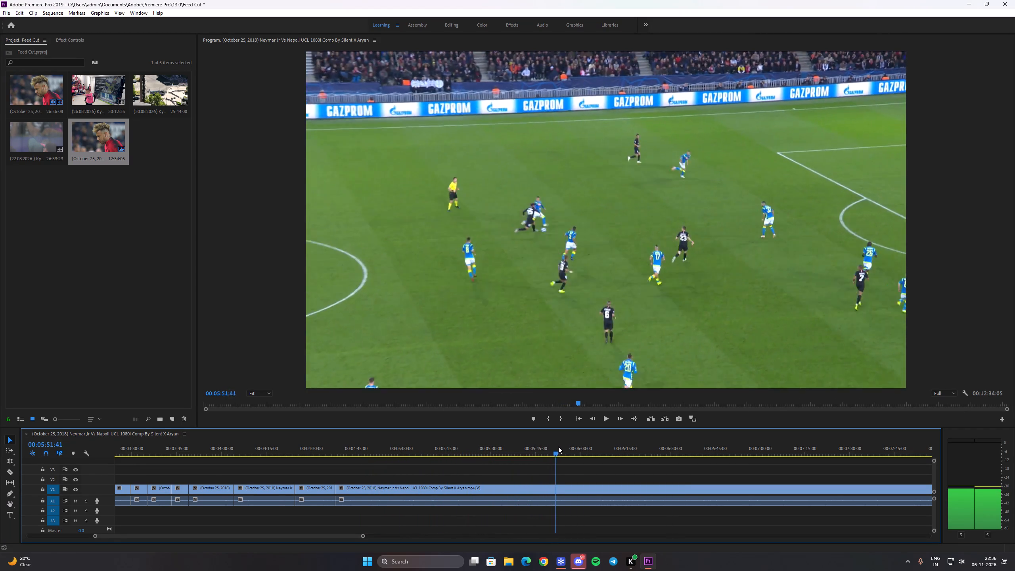
{"action": "left_click_drag", "start_coordinate": [558, 446], "coordinate": [597, 449]}
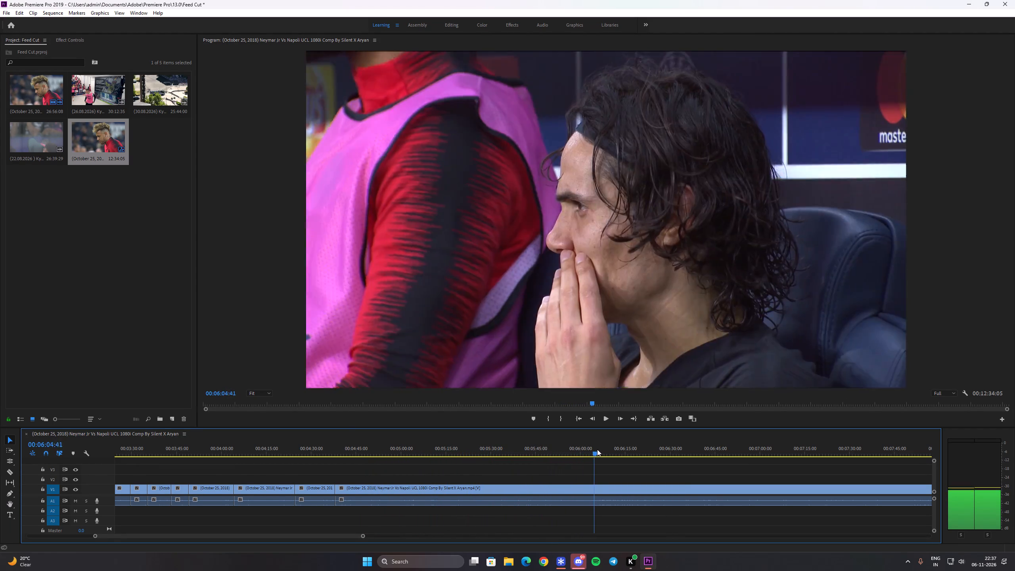
{"action": "left_click_drag", "start_coordinate": [597, 449], "coordinate": [630, 445]}
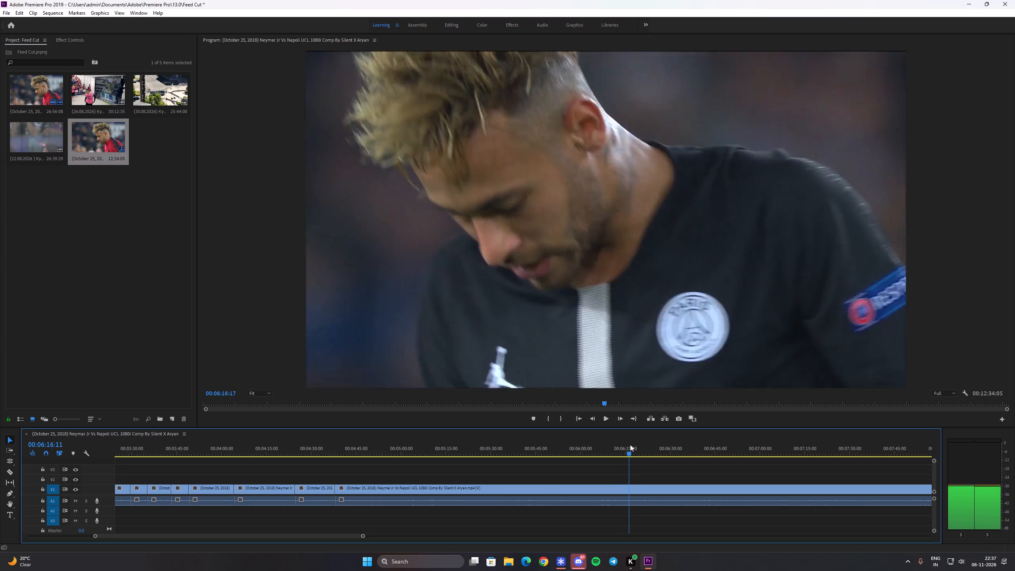
{"action": "left_click_drag", "start_coordinate": [630, 445], "coordinate": [630, 444]}
{"action": "key", "text": "c"}
{"action": "left_click", "coordinate": [629, 490]}
{"action": "key", "text": "v"}
{"action": "left_click", "coordinate": [606, 489]}
{"action": "key", "text": "ctrl+x"}
{"action": "left_click", "coordinate": [598, 489], "text": "ctrl"}
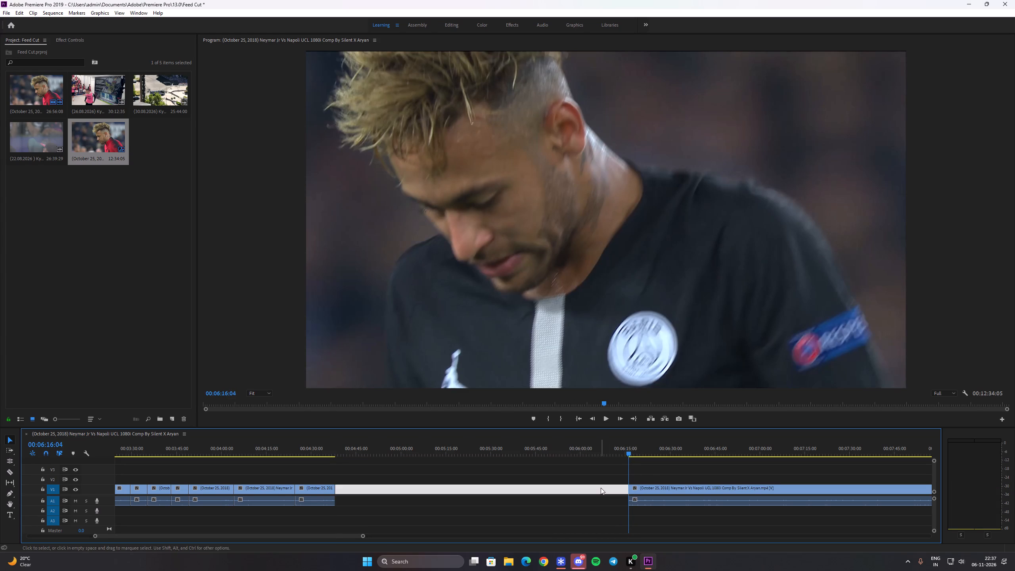
{"action": "key", "text": "shift+Delete"}
Split the clip at about 00:04:43, around the change from Neymar's close-up to the referee with the players.
{"action": "key", "text": "space"}
{"action": "key", "text": "space"}
{"action": "left_click_drag", "start_coordinate": [341, 452], "coordinate": [353, 458]}
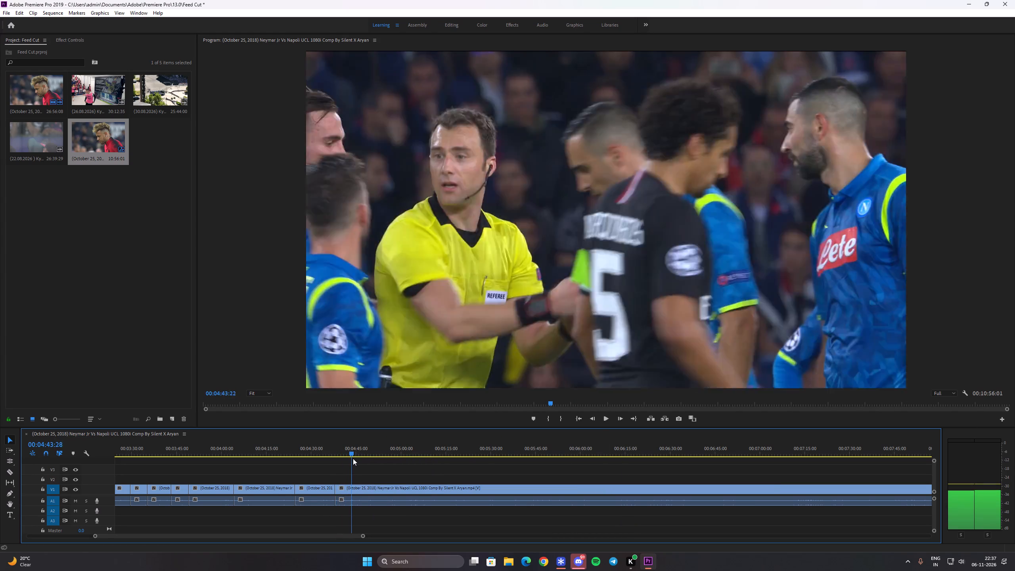
{"action": "left_click_drag", "start_coordinate": [353, 458], "coordinate": [351, 460]}
{"action": "key", "text": "c"}
{"action": "left_click", "coordinate": [352, 487]}
{"action": "key", "text": "v"}
Remove the referee and Napoli players shot from the 00:04:43 cut to 00:04:46:37 and close the gap.
{"action": "left_click", "coordinate": [362, 488]}
{"action": "left_click_drag", "start_coordinate": [361, 451], "coordinate": [362, 452]}
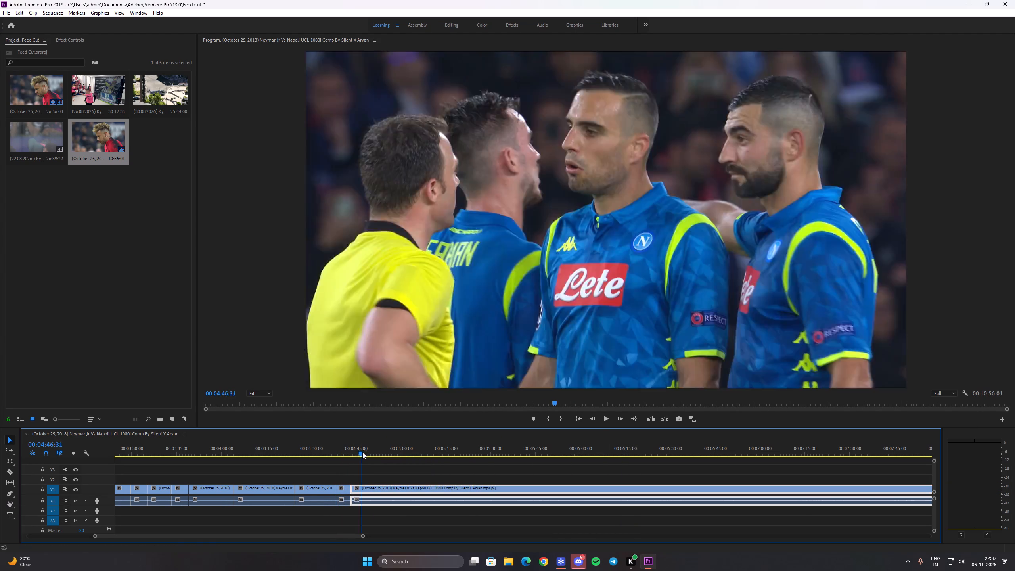
{"action": "left_click_drag", "start_coordinate": [362, 452], "coordinate": [362, 455]}
{"action": "key", "text": "c"}
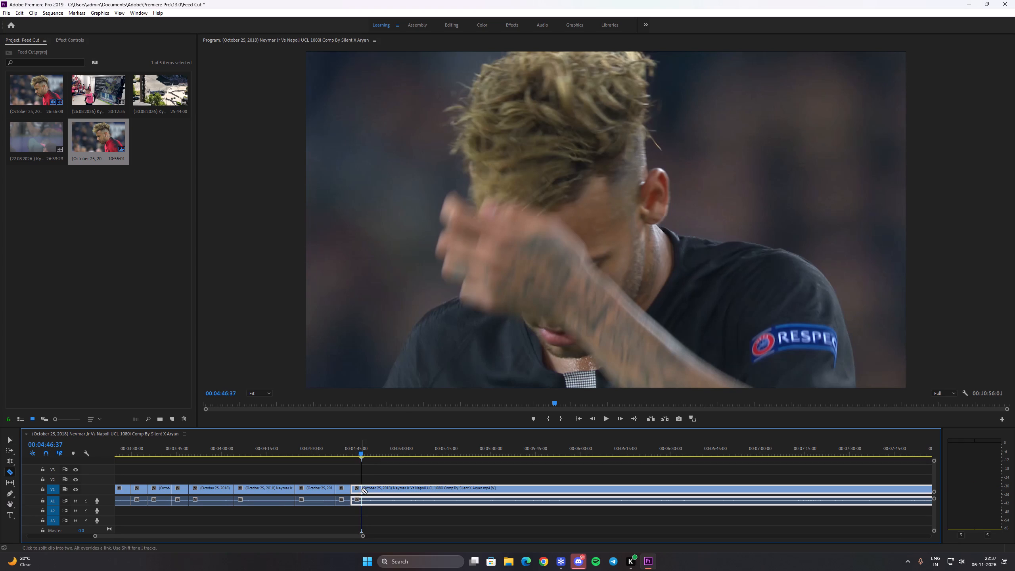
{"action": "left_click", "coordinate": [361, 490]}
{"action": "key", "text": "v"}
{"action": "key", "text": "ctrl+x"}
{"action": "left_click", "coordinate": [356, 489], "text": "ctrl"}
{"action": "key", "text": "shift+Delete"}
Split the clip at about 00:04:52, around the blurred blue Napoli shirt filling the frame.
{"action": "left_click_drag", "start_coordinate": [359, 451], "coordinate": [366, 455]}
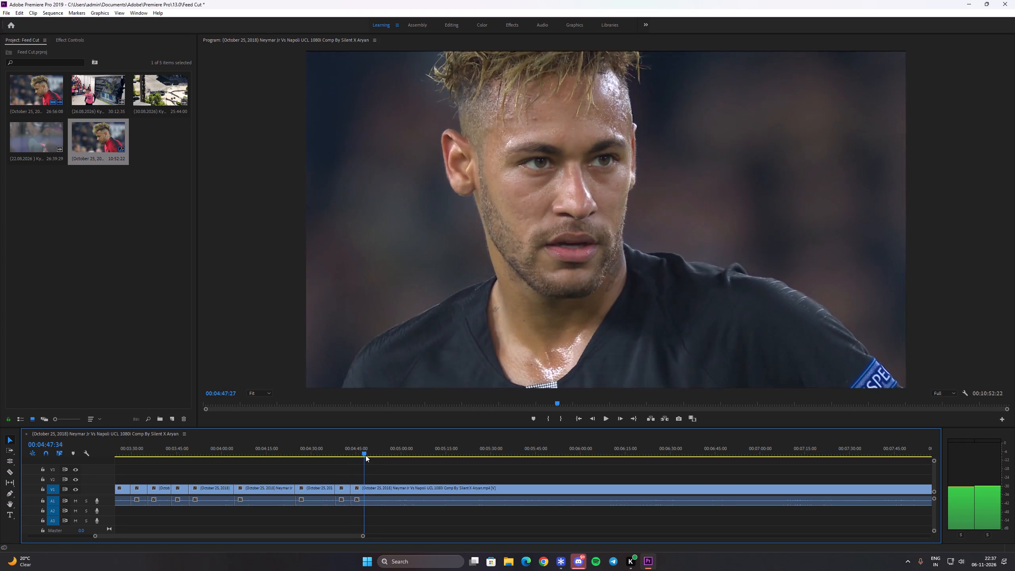
{"action": "left_click_drag", "start_coordinate": [366, 455], "coordinate": [379, 464]}
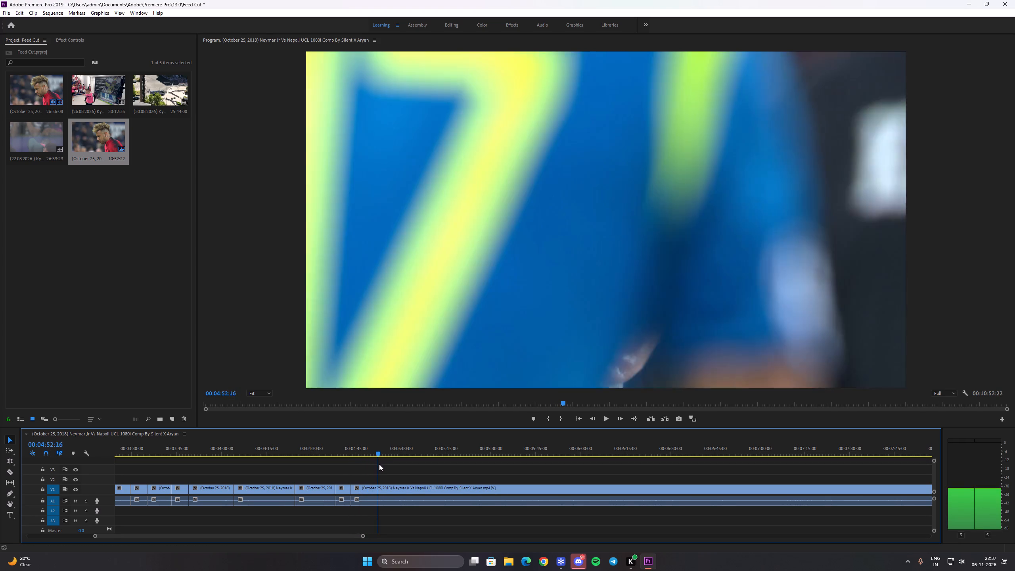
{"action": "left_click_drag", "start_coordinate": [379, 464], "coordinate": [379, 464]}
{"action": "key", "text": "c"}
{"action": "left_click", "coordinate": [377, 488]}
{"action": "key", "text": "v"}
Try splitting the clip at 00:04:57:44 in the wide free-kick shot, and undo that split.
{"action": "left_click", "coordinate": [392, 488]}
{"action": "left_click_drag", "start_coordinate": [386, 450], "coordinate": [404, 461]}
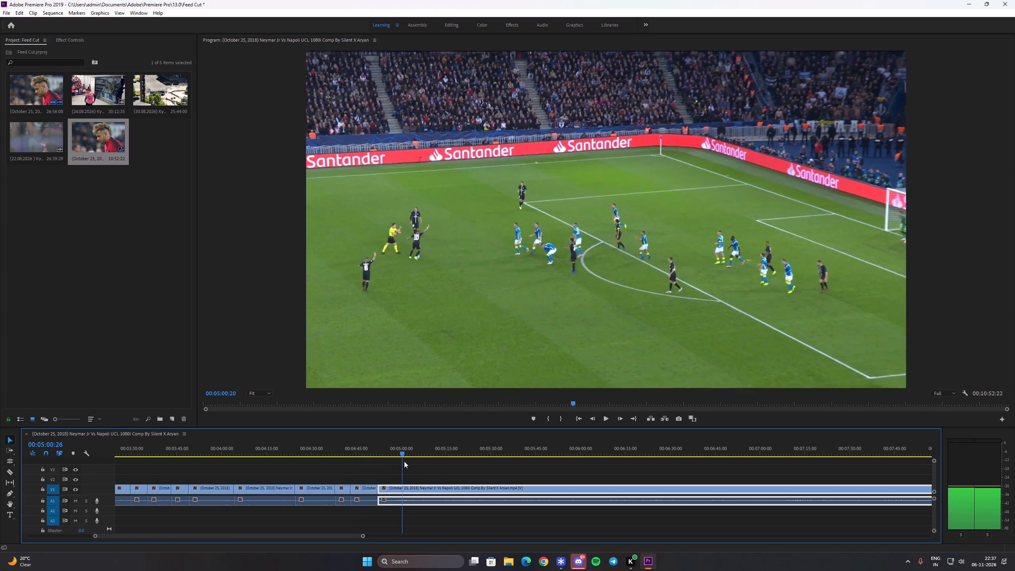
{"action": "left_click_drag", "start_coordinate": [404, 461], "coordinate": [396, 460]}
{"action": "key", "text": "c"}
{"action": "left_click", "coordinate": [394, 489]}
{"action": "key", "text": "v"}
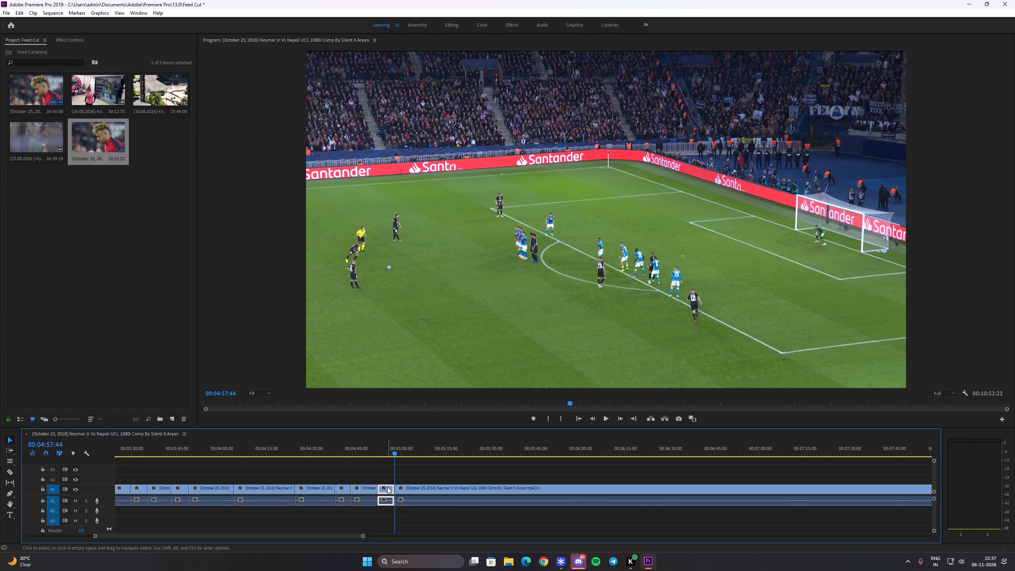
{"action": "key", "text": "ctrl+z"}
Remove the footage from the 00:04:52 cut to the wide free-kick shot at 00:04:56:21 and close the gap.
{"action": "left_click_drag", "start_coordinate": [396, 449], "coordinate": [391, 449]}
{"action": "key", "text": "c"}
{"action": "left_click", "coordinate": [388, 486]}
{"action": "key", "text": "v"}
{"action": "key", "text": "ctrl+x"}
{"action": "left_click", "coordinate": [383, 488], "text": "ctrl"}
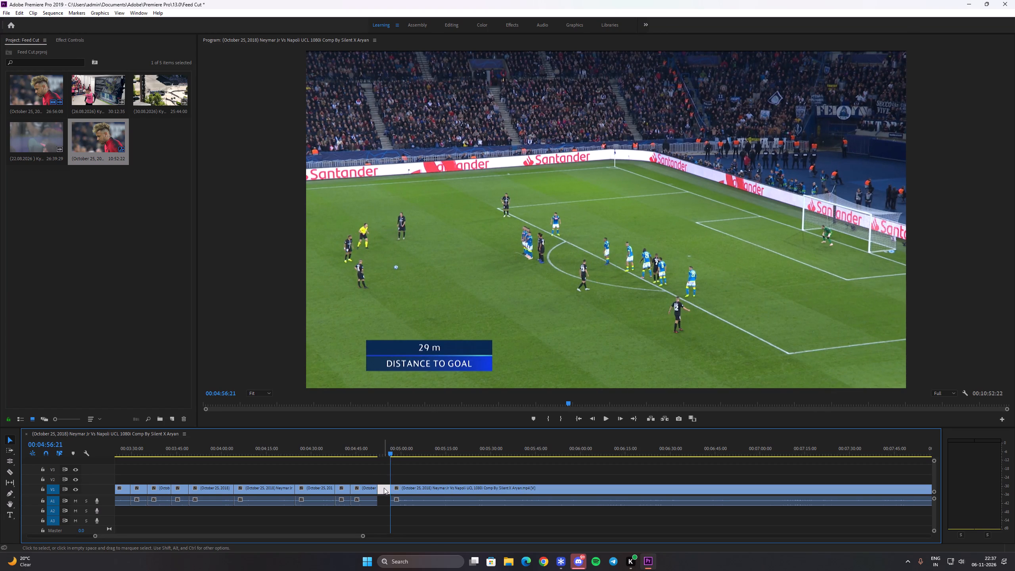
{"action": "key", "text": "shift+Delete"}
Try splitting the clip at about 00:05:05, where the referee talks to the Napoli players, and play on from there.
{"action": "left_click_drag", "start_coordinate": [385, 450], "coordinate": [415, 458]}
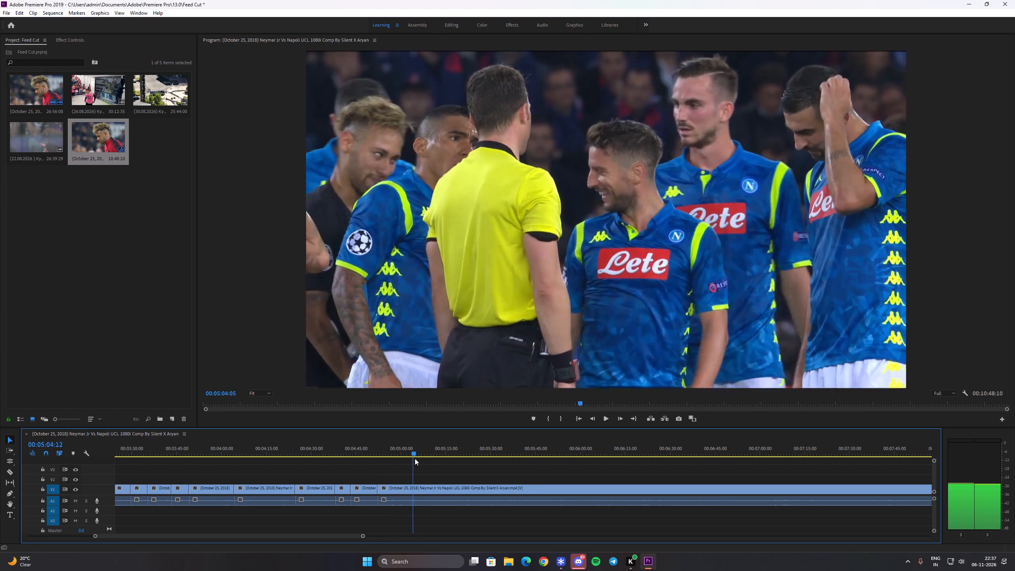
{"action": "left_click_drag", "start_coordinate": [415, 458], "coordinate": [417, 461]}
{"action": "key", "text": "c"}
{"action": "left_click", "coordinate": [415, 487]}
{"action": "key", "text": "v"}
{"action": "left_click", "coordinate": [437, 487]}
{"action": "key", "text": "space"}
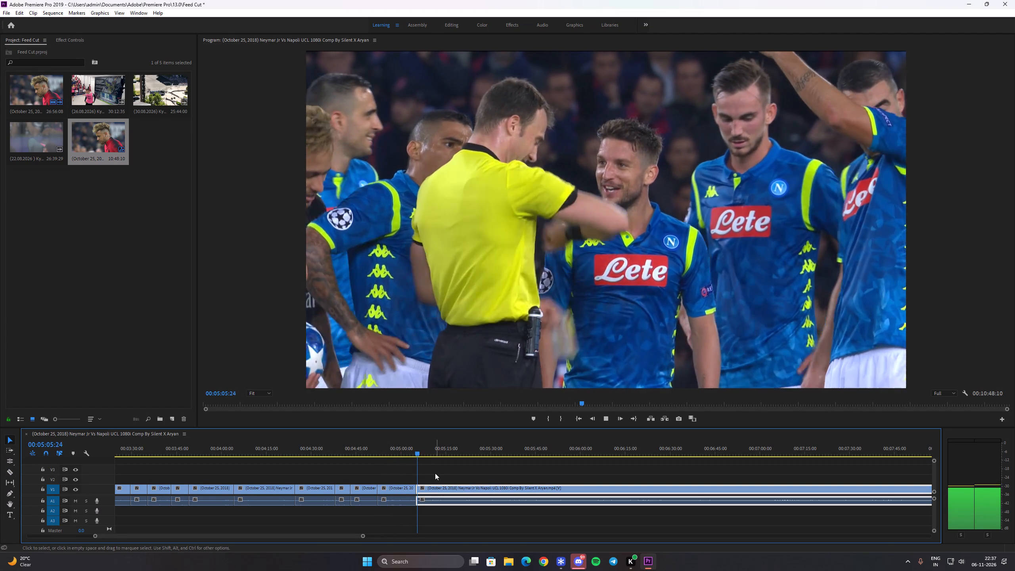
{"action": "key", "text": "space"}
Undo the split at about 00:05:05 and split the clip at 00:05:14:02 instead, during the replay transition.
{"action": "left_click_drag", "start_coordinate": [425, 453], "coordinate": [431, 458]}
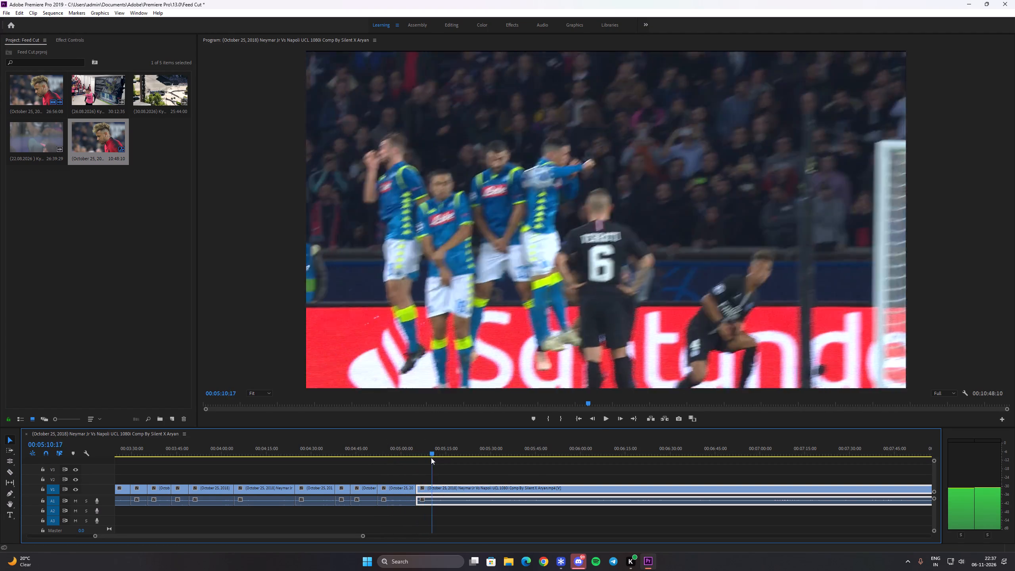
{"action": "left_click_drag", "start_coordinate": [431, 458], "coordinate": [446, 463]}
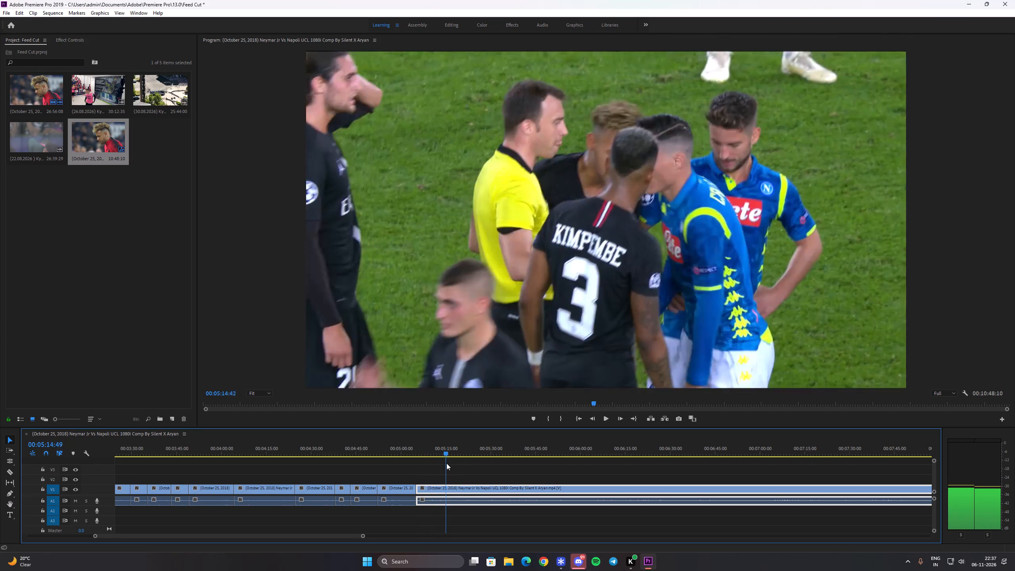
{"action": "left_click_drag", "start_coordinate": [446, 463], "coordinate": [444, 464]}
{"action": "key", "text": "ctrl+z"}
{"action": "key", "text": "c"}
{"action": "left_click", "coordinate": [442, 485]}
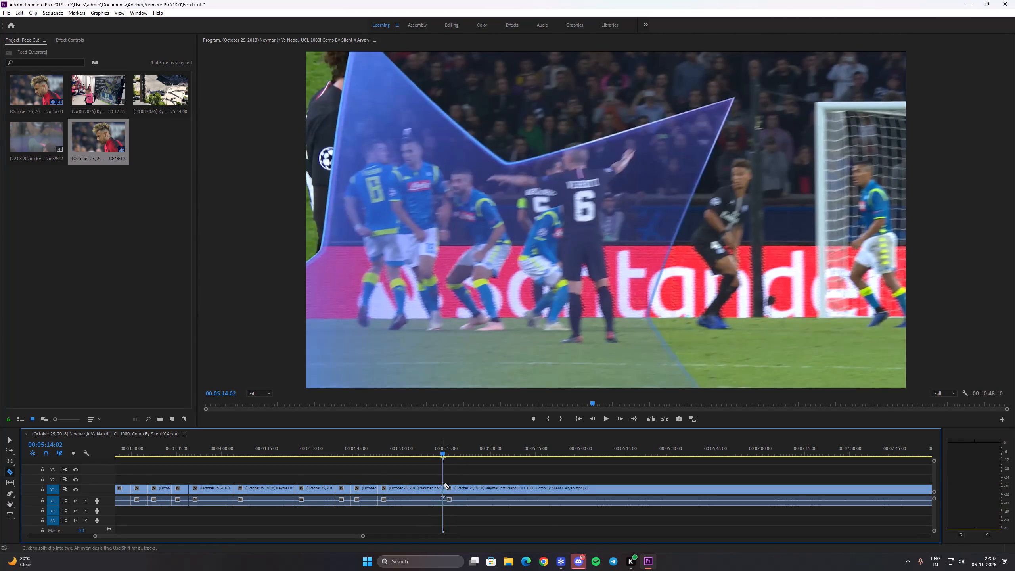
{"action": "key", "text": "v"}
Remove the footage from the 00:05:14:02 cut to Neymar bending over at 00:05:29:01 and close the gap.
{"action": "left_click", "coordinate": [460, 485]}
{"action": "left_click_drag", "start_coordinate": [452, 454], "coordinate": [495, 465]}
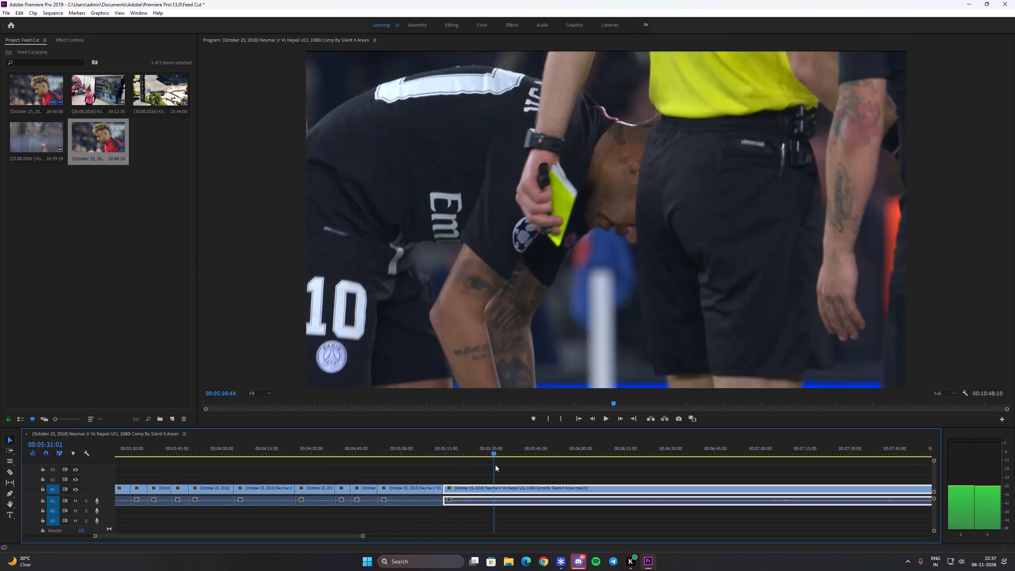
{"action": "left_click_drag", "start_coordinate": [495, 465], "coordinate": [489, 464]}
{"action": "key", "text": "c"}
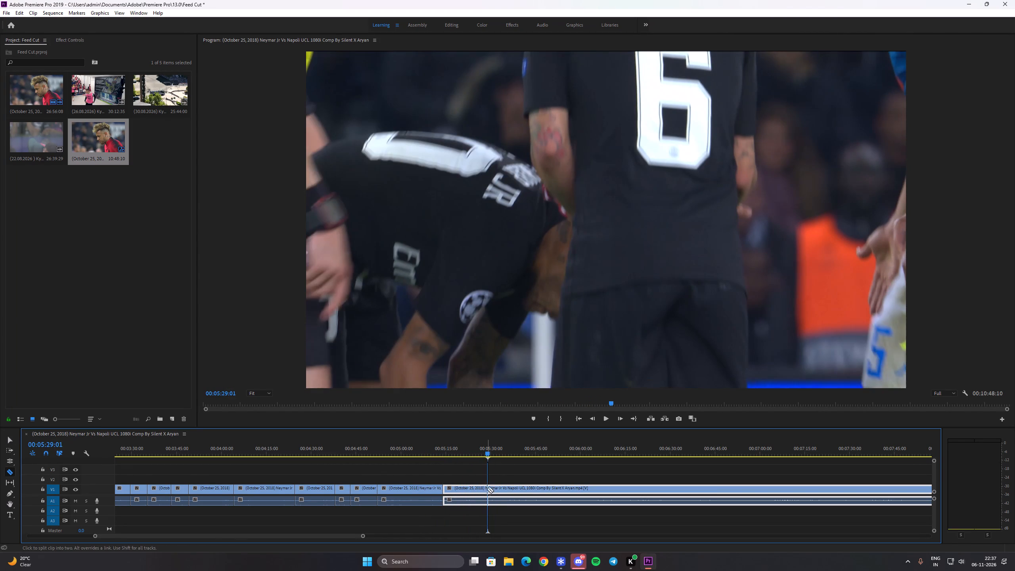
{"action": "left_click", "coordinate": [487, 489]}
{"action": "key", "text": "v"}
{"action": "key", "text": "ctrl+x"}
{"action": "left_click", "coordinate": [477, 489], "text": "ctrl"}
{"action": "key", "text": "shift+Delete"}
Split the clip at 00:05:26:12, before the wide shot from behind the goalkeeper.
{"action": "left_click_drag", "start_coordinate": [454, 453], "coordinate": [458, 456]}
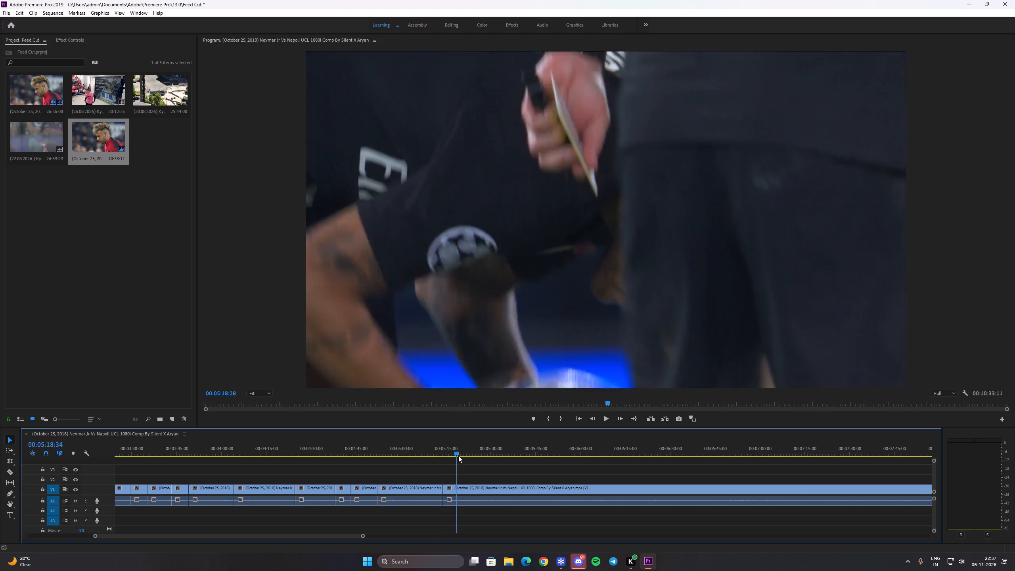
{"action": "left_click_drag", "start_coordinate": [458, 456], "coordinate": [484, 462]}
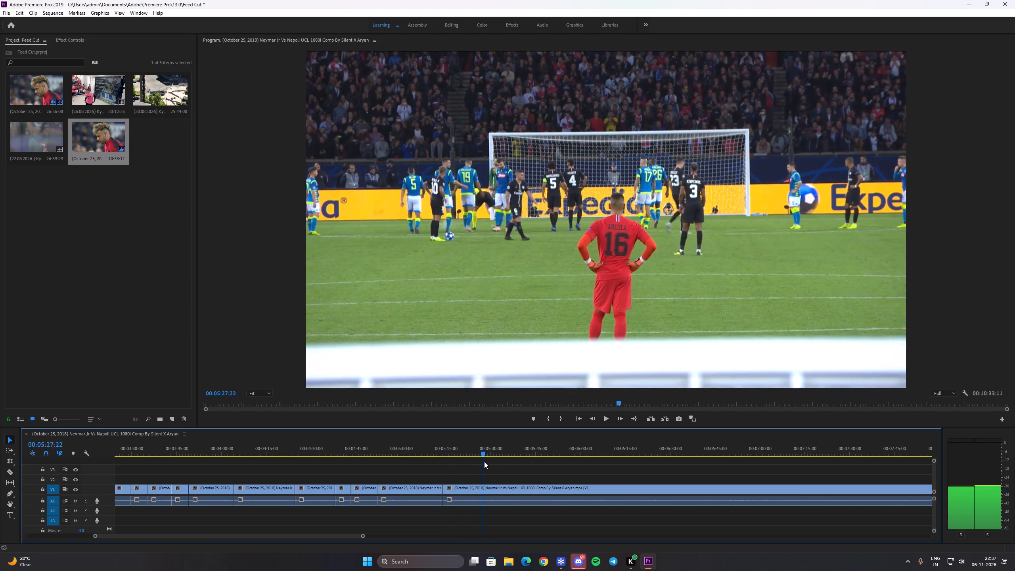
{"action": "left_click_drag", "start_coordinate": [484, 462], "coordinate": [481, 462]}
{"action": "key", "text": "c"}
{"action": "left_click", "coordinate": [480, 486]}
{"action": "key", "text": "v"}
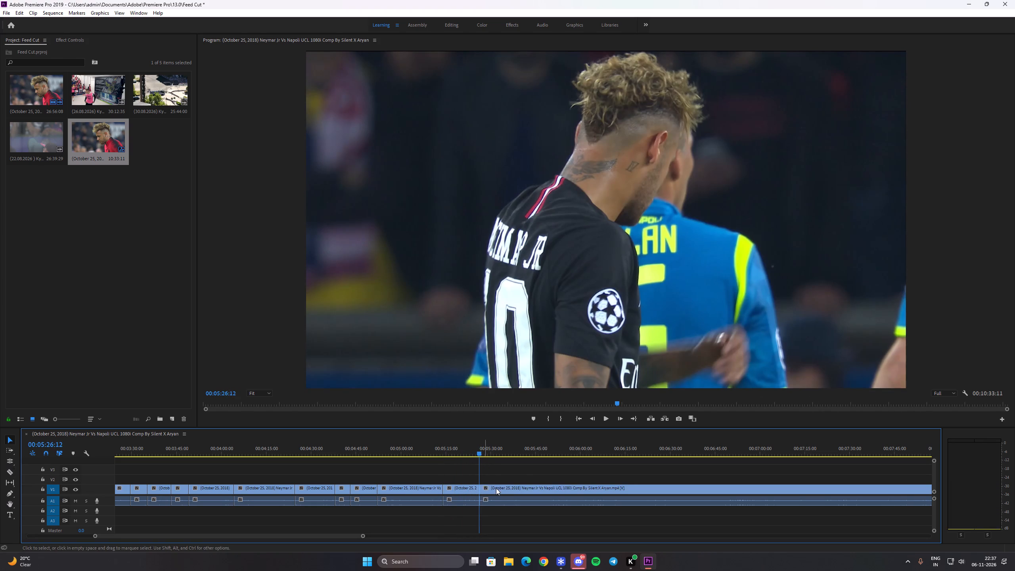
Select the footage after the 00:05:26:12 cut and save the project.
{"action": "left_click", "coordinate": [503, 489]}
{"action": "left_click_drag", "start_coordinate": [304, 535], "coordinate": [335, 539]}
{"action": "key", "text": "ctrl+s"}
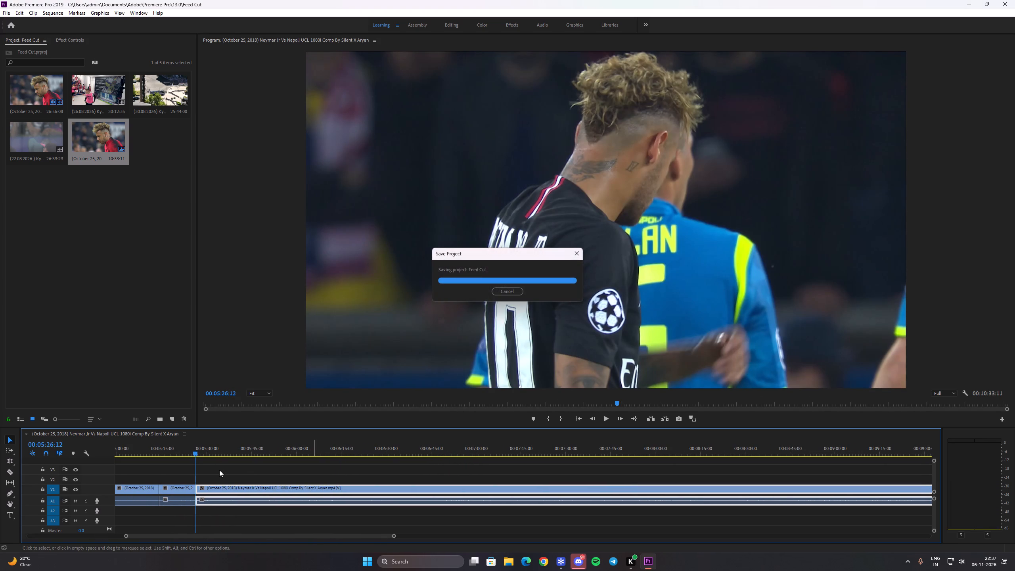
Remove the goalkeeper wide shot from the 00:05:26:12 cut to Neymar's close-up at about 00:05:30 and close the gap.
{"action": "left_click_drag", "start_coordinate": [205, 451], "coordinate": [208, 454]}
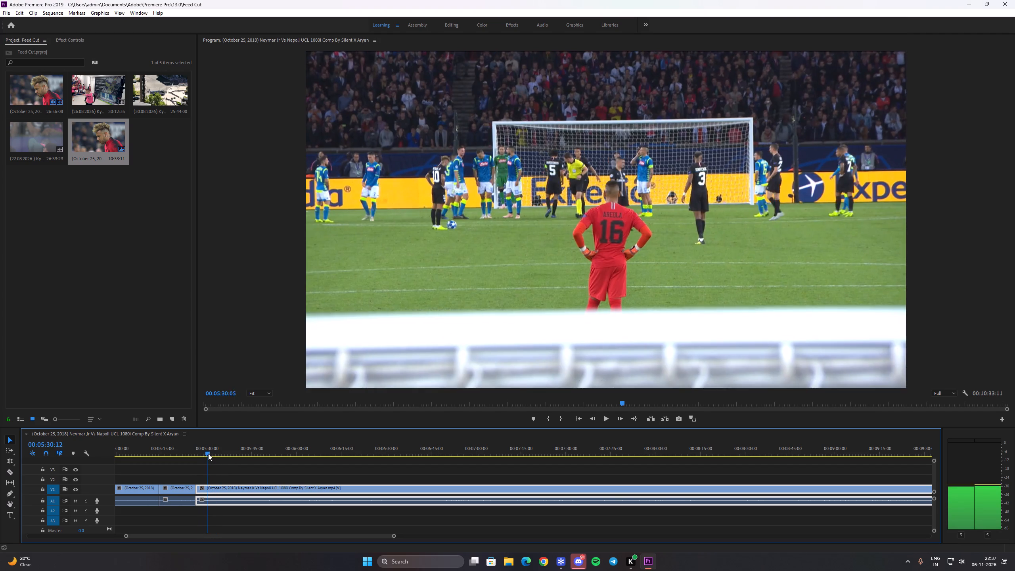
{"action": "left_click_drag", "start_coordinate": [208, 454], "coordinate": [210, 454]}
{"action": "key", "text": "c"}
{"action": "left_click", "coordinate": [209, 488]}
{"action": "key", "text": "v"}
{"action": "key", "text": "ctrl+x"}
{"action": "left_click", "coordinate": [202, 489], "text": "ctrl"}
{"action": "key", "text": "shift+Delete"}
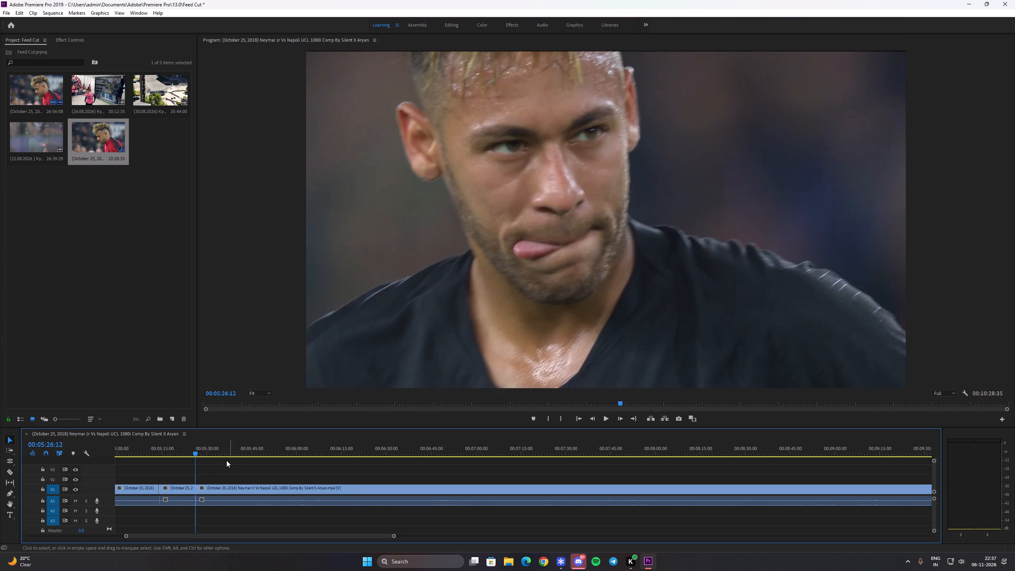
Split the clip at about 00:05:33, around the start of the wide free-kick shot.
{"action": "left_click_drag", "start_coordinate": [209, 450], "coordinate": [222, 458]}
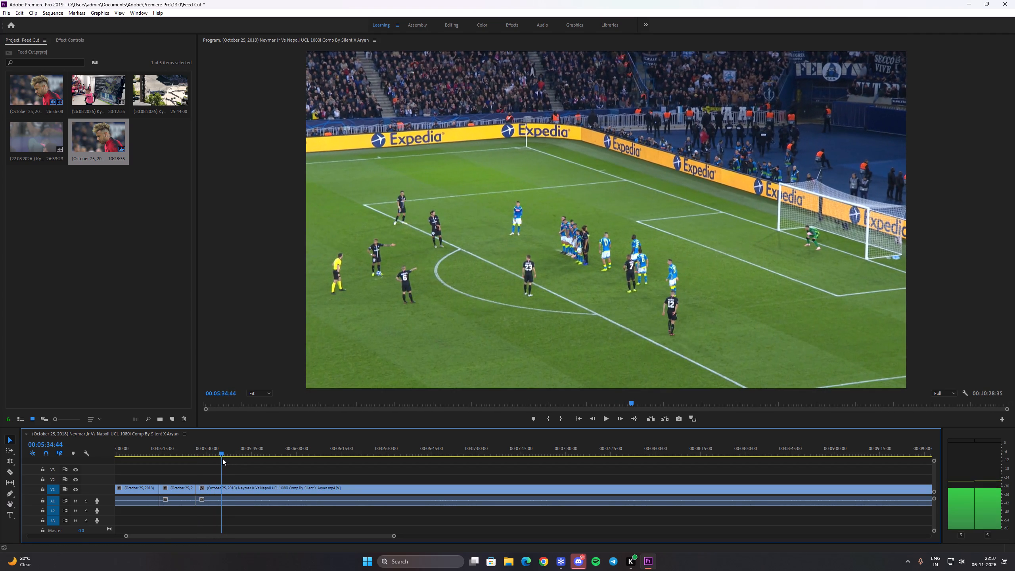
{"action": "left_click_drag", "start_coordinate": [222, 458], "coordinate": [219, 458]}
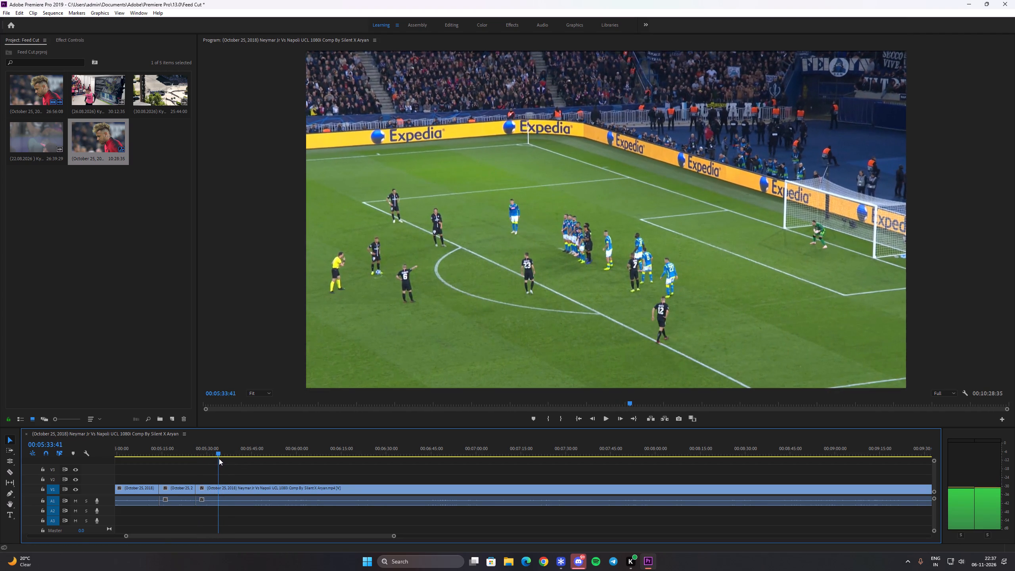
{"action": "left_click_drag", "start_coordinate": [219, 458], "coordinate": [218, 458]}
{"action": "key", "text": "c"}
{"action": "left_click", "coordinate": [216, 488]}
{"action": "key", "text": "v"}
Remove the footage from the cut at about 00:05:33 to about 00:05:45 and close the gap.
{"action": "left_click", "coordinate": [228, 486]}
{"action": "left_click_drag", "start_coordinate": [226, 451], "coordinate": [253, 463]}
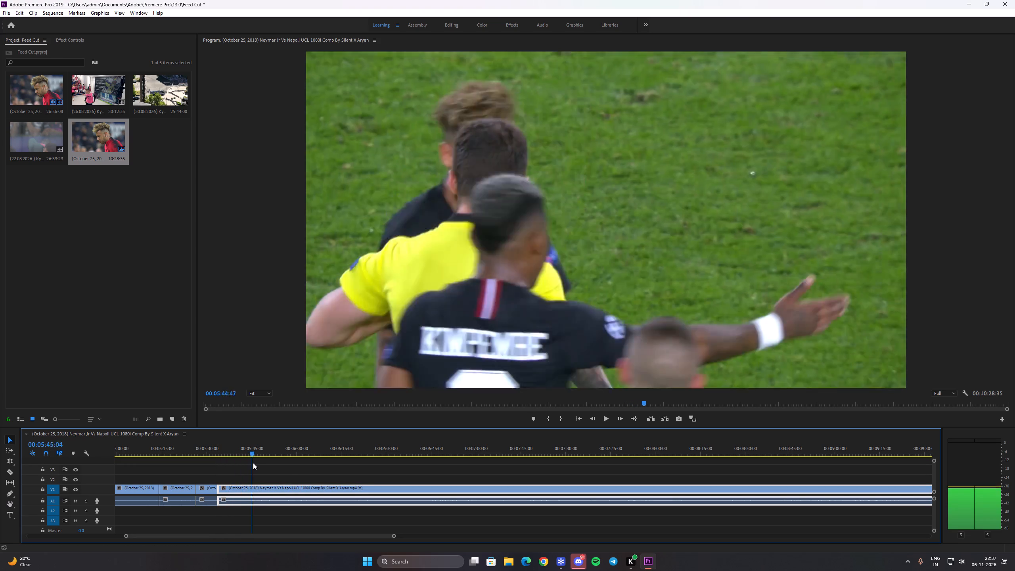
{"action": "left_click_drag", "start_coordinate": [253, 463], "coordinate": [252, 462]}
{"action": "key", "text": "c"}
{"action": "left_click", "coordinate": [250, 489]}
{"action": "key", "text": "v"}
{"action": "key", "text": "ctrl+x"}
{"action": "left_click", "coordinate": [238, 486], "text": "ctrl"}
{"action": "key", "text": "shift+space"}
{"action": "key", "text": "shift+Delete"}
Split the clip at 00:06:02:09, at the transition out of the overhead goal replay, and save the project.
{"action": "left_click_drag", "start_coordinate": [226, 452], "coordinate": [230, 454]}
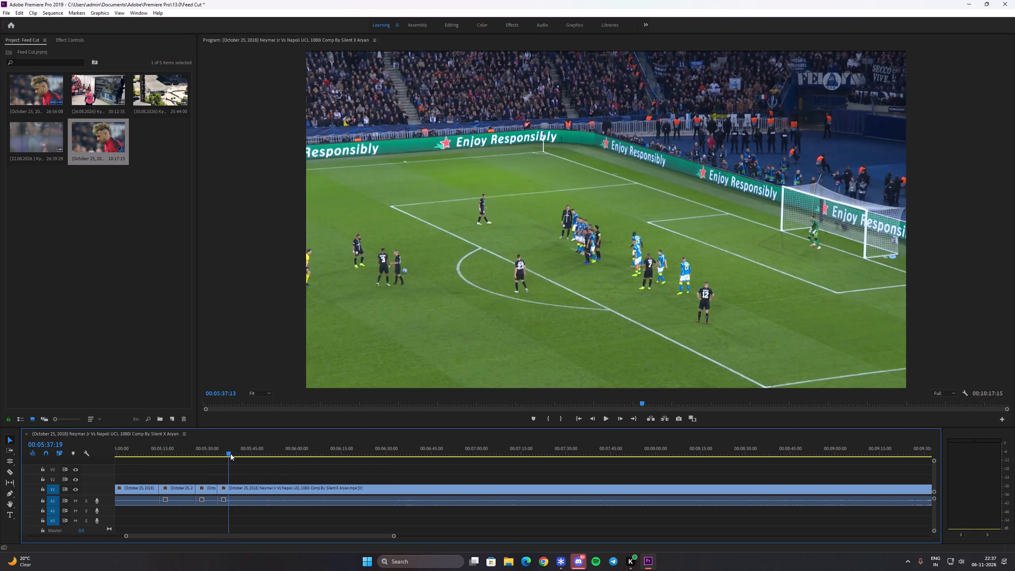
{"action": "left_click_drag", "start_coordinate": [230, 454], "coordinate": [272, 465]}
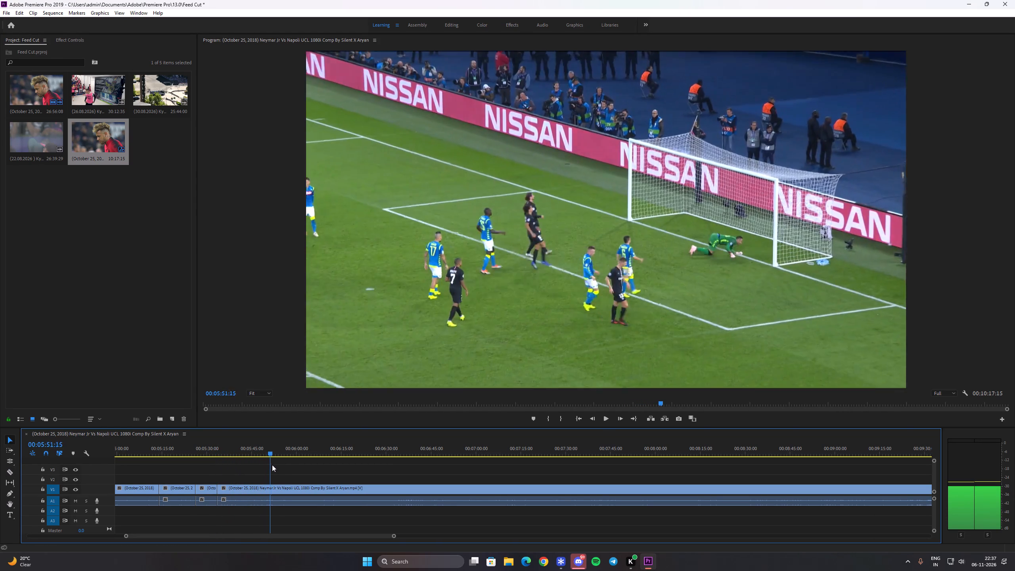
{"action": "left_click_drag", "start_coordinate": [272, 465], "coordinate": [302, 469]}
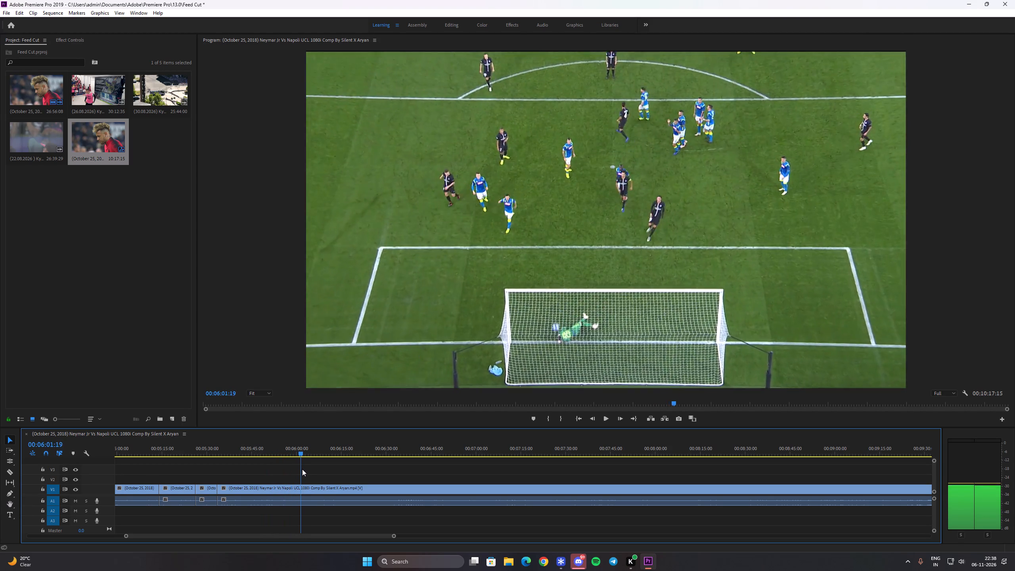
{"action": "left_click_drag", "start_coordinate": [302, 469], "coordinate": [304, 469]}
{"action": "key", "text": "c"}
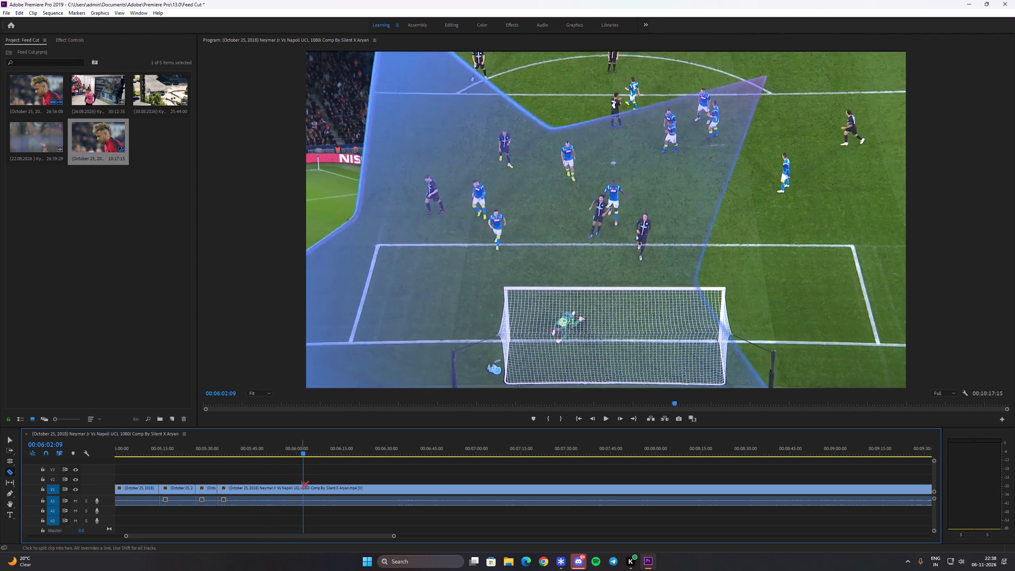
{"action": "left_click", "coordinate": [302, 485]}
{"action": "key", "text": "v"}
{"action": "left_click", "coordinate": [329, 487]}
{"action": "key", "text": "space"}
{"action": "key", "text": "space"}
{"action": "left_click_drag", "start_coordinate": [265, 538], "coordinate": [277, 539]}
{"action": "key", "text": "ctrl+s"}
Remove the shot of Neymar's back from the 00:06:02:09 cut to 00:06:05:16 and close the gap.
{"action": "left_click", "coordinate": [199, 451]}
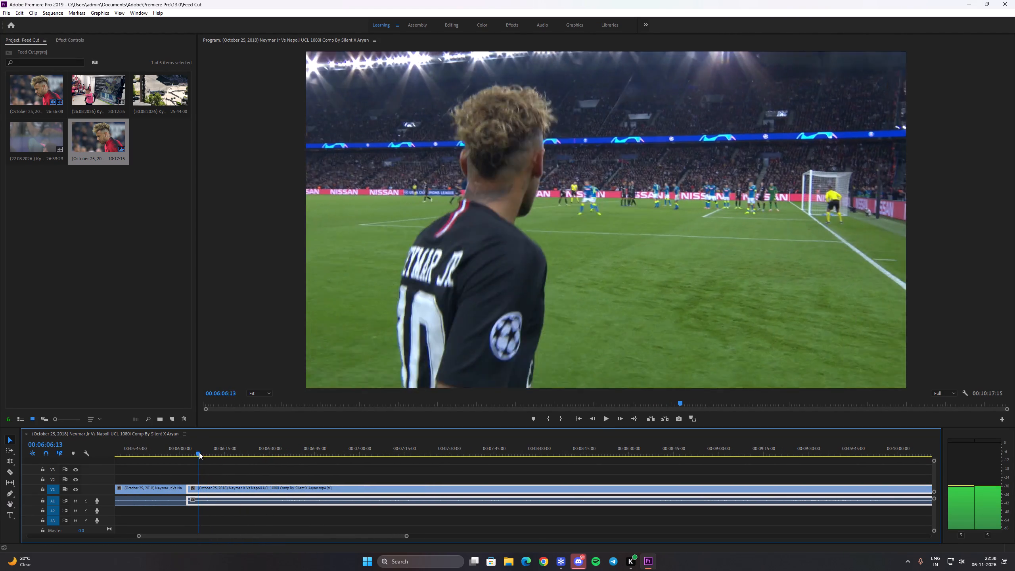
{"action": "key", "text": "c"}
{"action": "left_click", "coordinate": [195, 487]}
{"action": "key", "text": "v"}
{"action": "left_click", "coordinate": [192, 489], "text": "ctrl"}
{"action": "key", "text": "ctrl+x"}
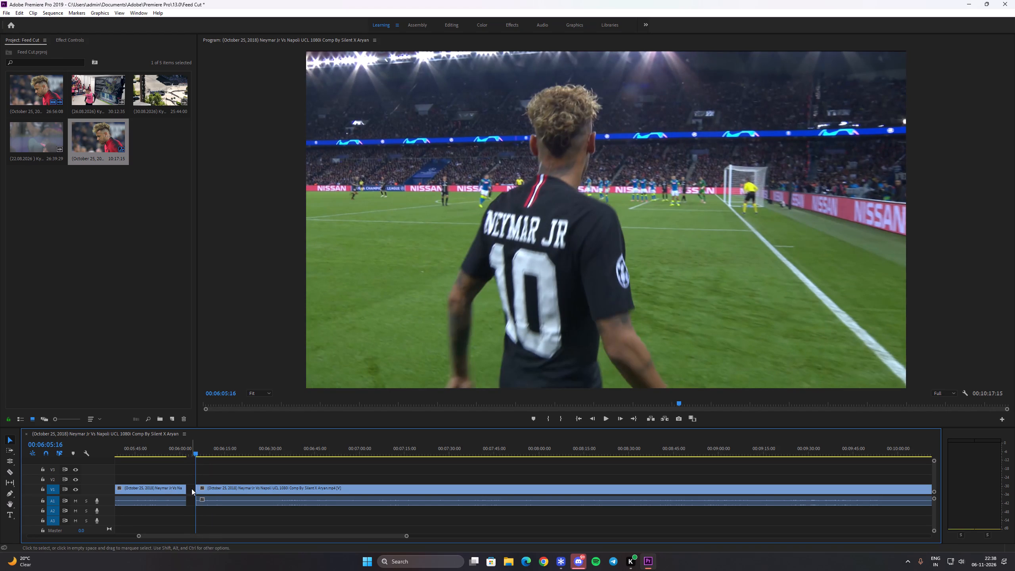
{"action": "left_click", "coordinate": [192, 489]}
{"action": "key", "text": "shift+Delete"}
{"action": "left_click", "coordinate": [191, 487]}
{"action": "key", "text": "shift+Delete"}
Split the clip at 00:06:12:37, as play continues in the wide shot after the corner.
{"action": "key", "text": "space"}
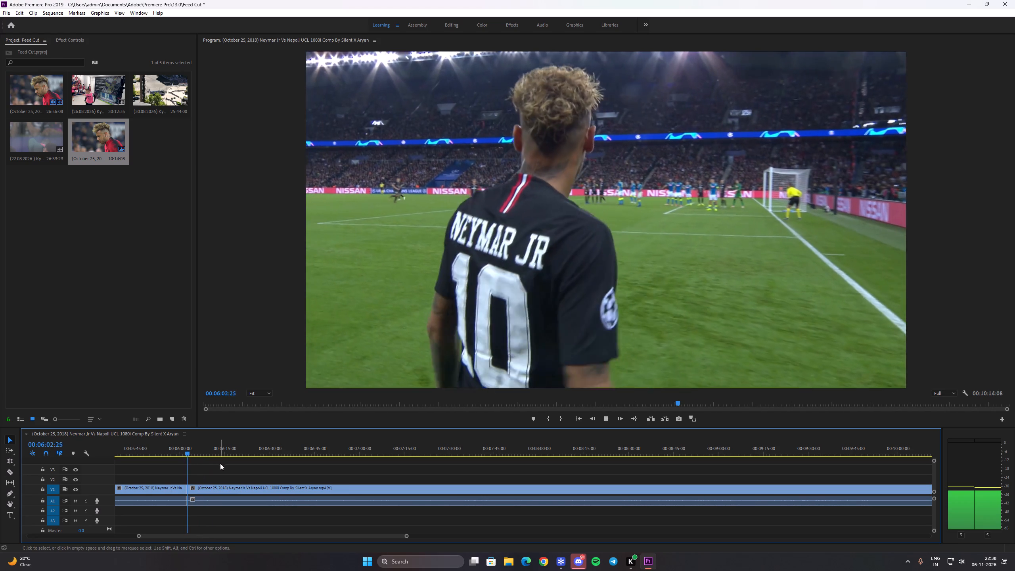
{"action": "key", "text": "space"}
{"action": "left_click_drag", "start_coordinate": [193, 453], "coordinate": [208, 462]}
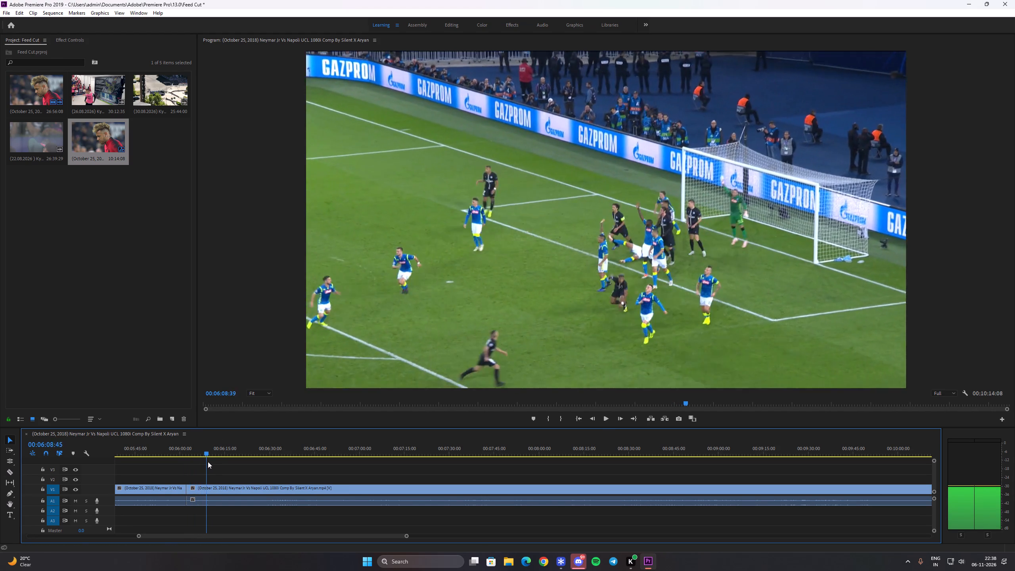
{"action": "left_click_drag", "start_coordinate": [208, 462], "coordinate": [219, 468]}
{"action": "key", "text": "c"}
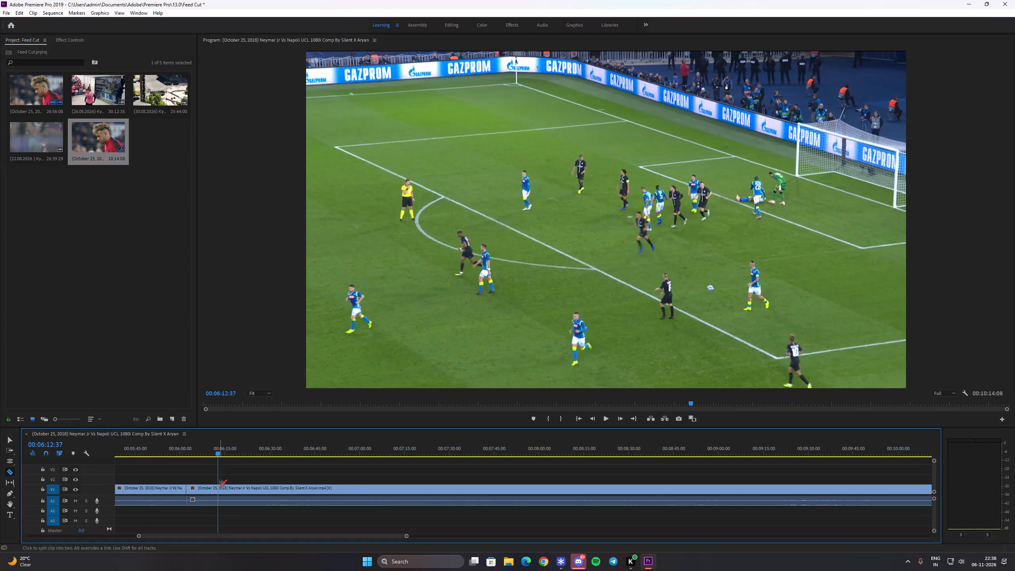
{"action": "left_click", "coordinate": [218, 487]}
{"action": "key", "text": "v"}
Remove the footage from the 00:06:12:37 cut to 00:06:20:22 and close the gap.
{"action": "left_click", "coordinate": [232, 487]}
{"action": "left_click_drag", "start_coordinate": [231, 452], "coordinate": [250, 458]}
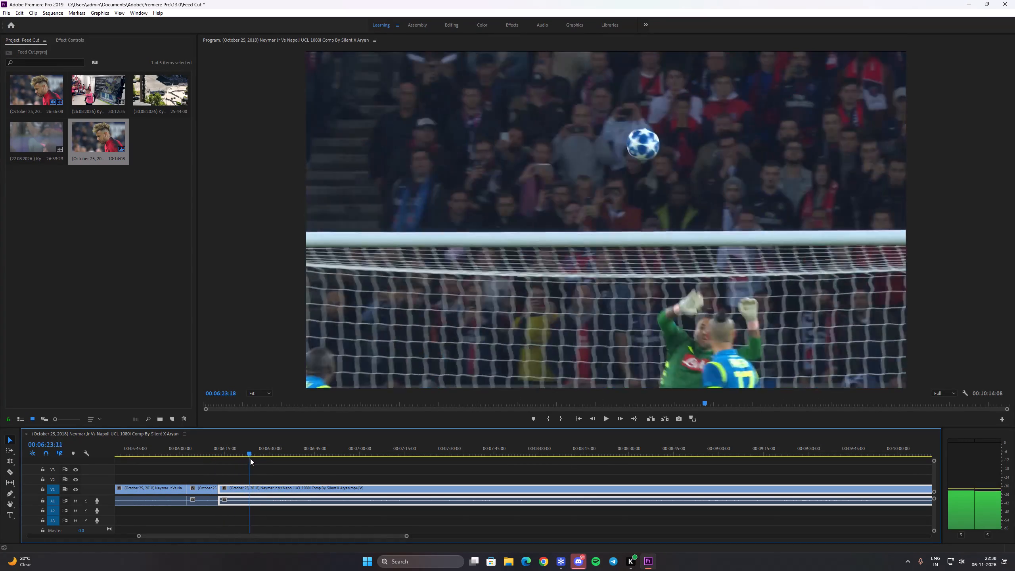
{"action": "left_click_drag", "start_coordinate": [250, 458], "coordinate": [242, 457]}
{"action": "key", "text": "c"}
{"action": "left_click", "coordinate": [239, 487]}
{"action": "key", "text": "v"}
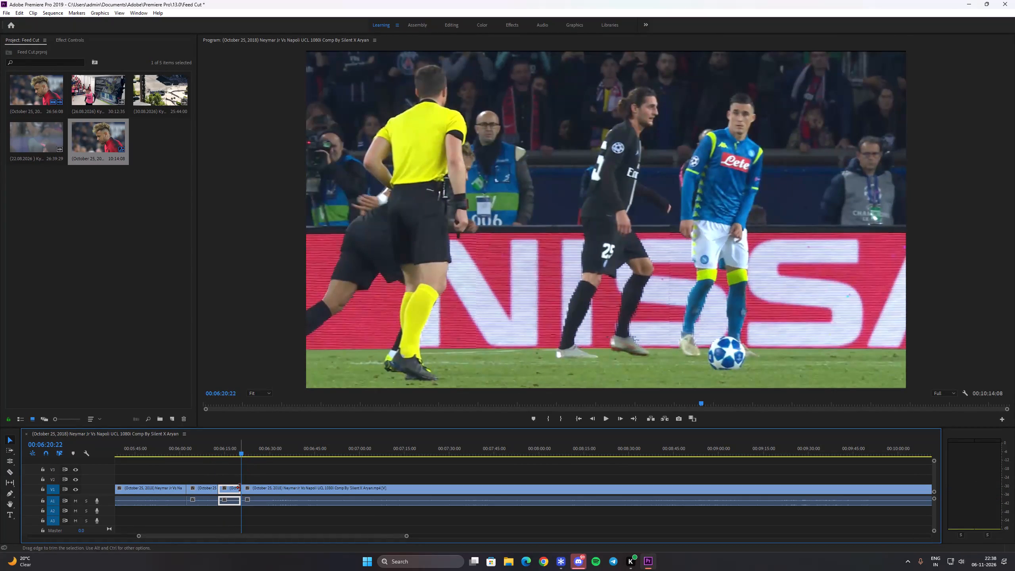
{"action": "key", "text": "ctrl+x"}
{"action": "left_click", "coordinate": [232, 488]}
{"action": "key", "text": "shift+Delete"}
Split the clip at about 00:06:23, at the transition out of the behind-the-goal replay.
{"action": "left_click_drag", "start_coordinate": [226, 457], "coordinate": [232, 452]}
{"action": "left_click_drag", "start_coordinate": [230, 450], "coordinate": [235, 453]}
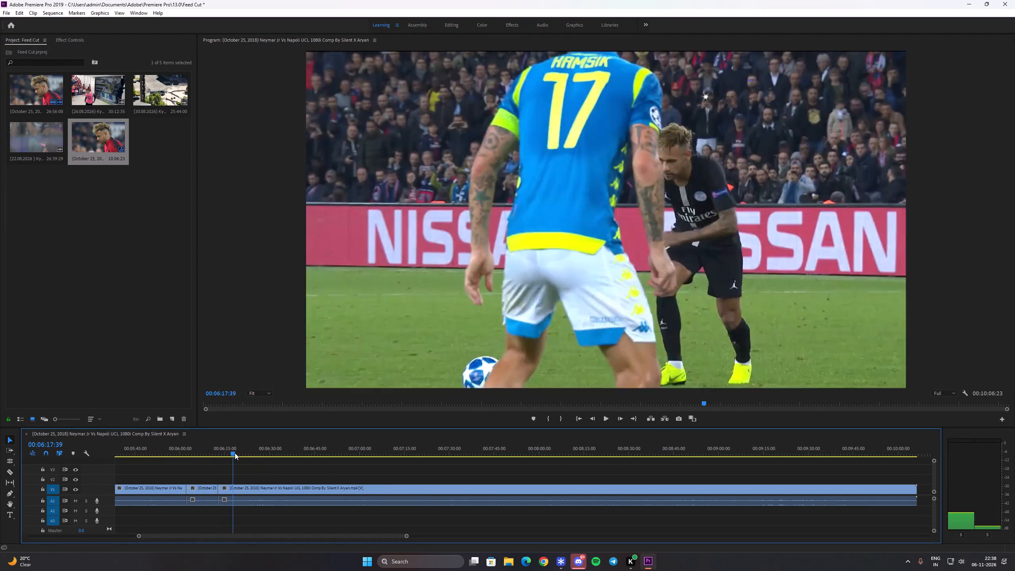
{"action": "left_click_drag", "start_coordinate": [235, 453], "coordinate": [250, 460]}
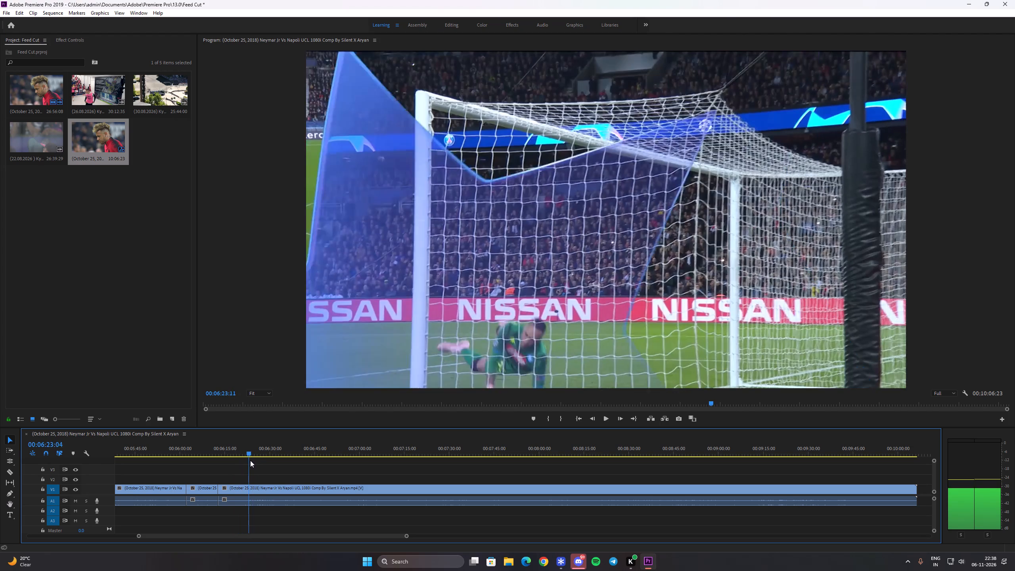
{"action": "left_click_drag", "start_coordinate": [250, 460], "coordinate": [250, 460]}
{"action": "key", "text": "c"}
{"action": "left_click", "coordinate": [247, 489]}
{"action": "key", "text": "v"}
Remove the footage from the cut at about 00:06:23 to Neymar standing over the ball at 00:06:55:28 and close the gap.
{"action": "left_click", "coordinate": [268, 487]}
{"action": "key", "text": "space"}
{"action": "key", "text": "space"}
{"action": "left_click_drag", "start_coordinate": [257, 452], "coordinate": [263, 454]}
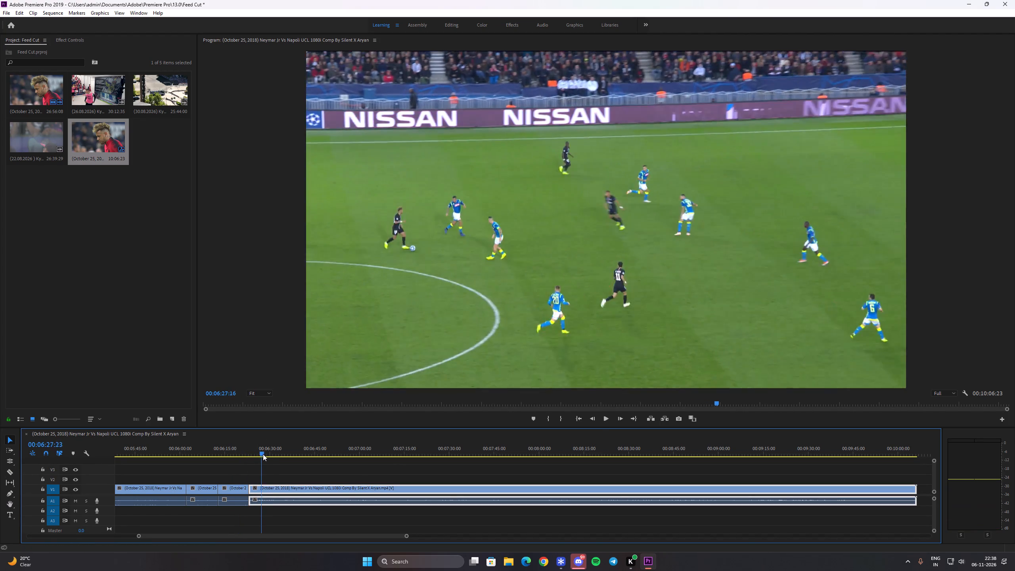
{"action": "left_click_drag", "start_coordinate": [263, 454], "coordinate": [291, 460]}
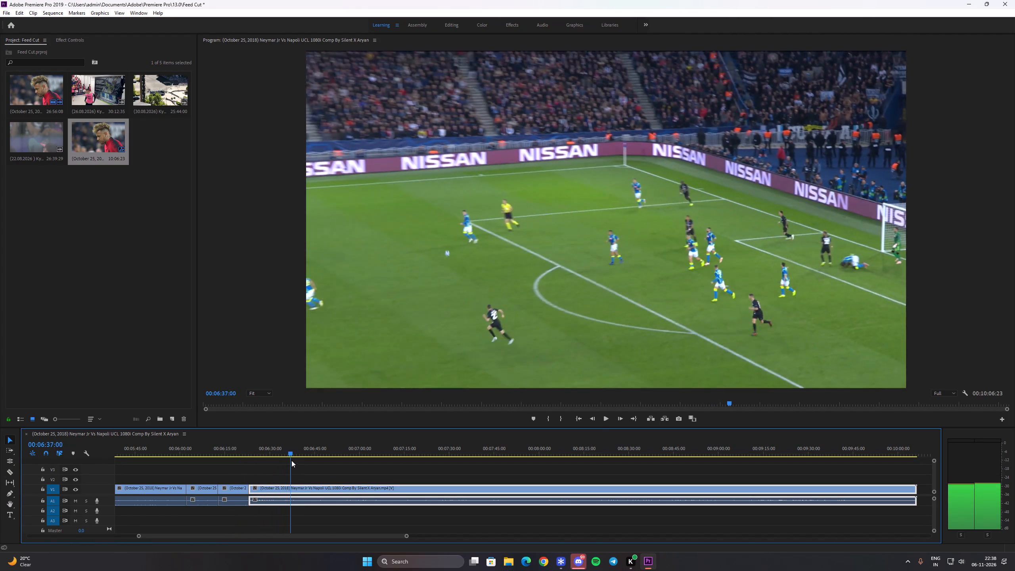
{"action": "left_click_drag", "start_coordinate": [291, 460], "coordinate": [355, 452]}
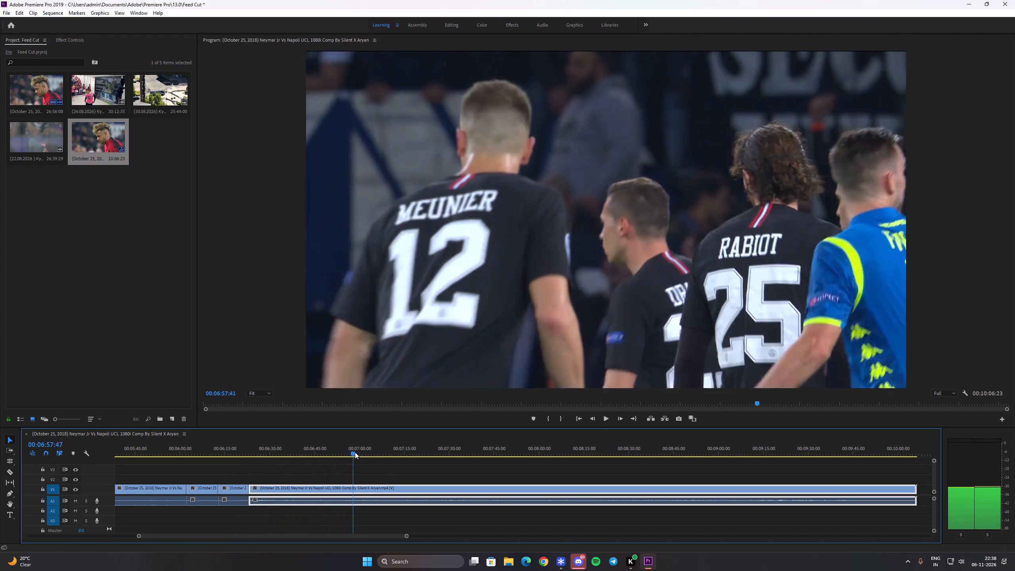
{"action": "left_click_drag", "start_coordinate": [355, 452], "coordinate": [346, 450]}
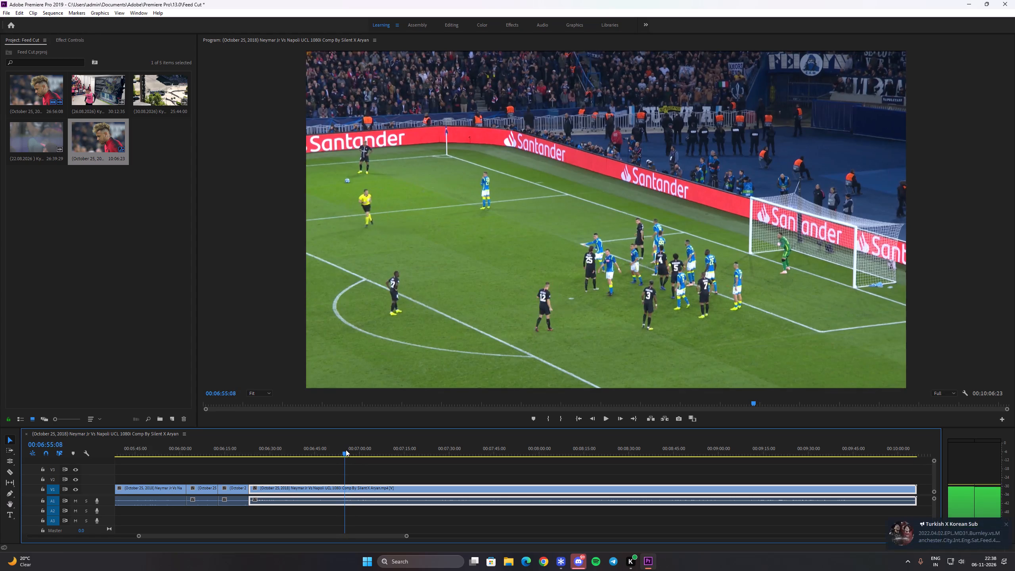
{"action": "left_click_drag", "start_coordinate": [346, 450], "coordinate": [347, 450]}
{"action": "key", "text": "c"}
{"action": "left_click", "coordinate": [347, 486]}
{"action": "key", "text": "v"}
{"action": "key", "text": "ctrl+x"}
{"action": "left_click", "coordinate": [326, 487], "text": "ctrl"}
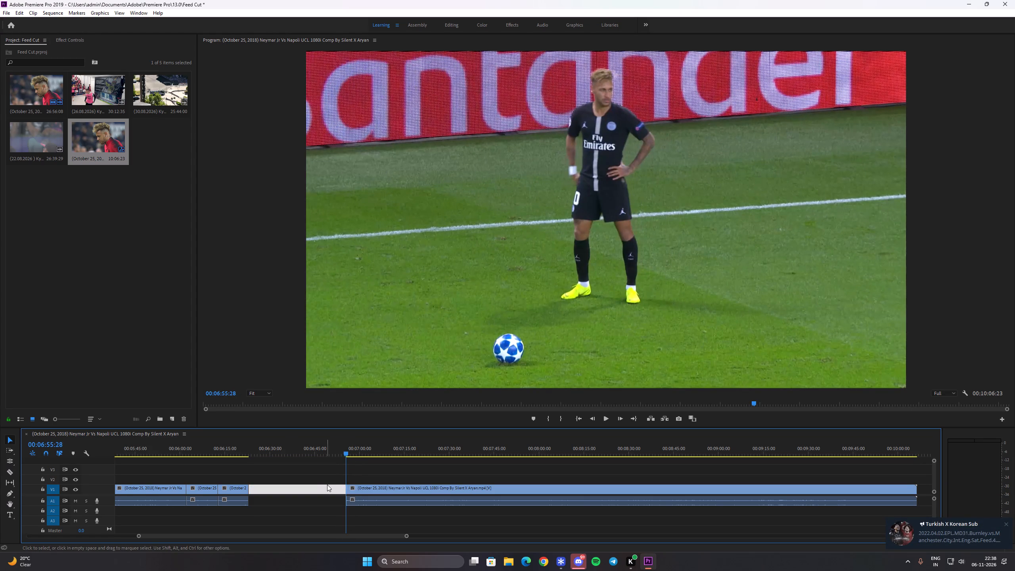
{"action": "key", "text": "shift+Delete"}
Split the clip at about 00:06:51, at the shot of the assistant referee raising the flag overhead.
{"action": "left_click_drag", "start_coordinate": [257, 451], "coordinate": [268, 458]}
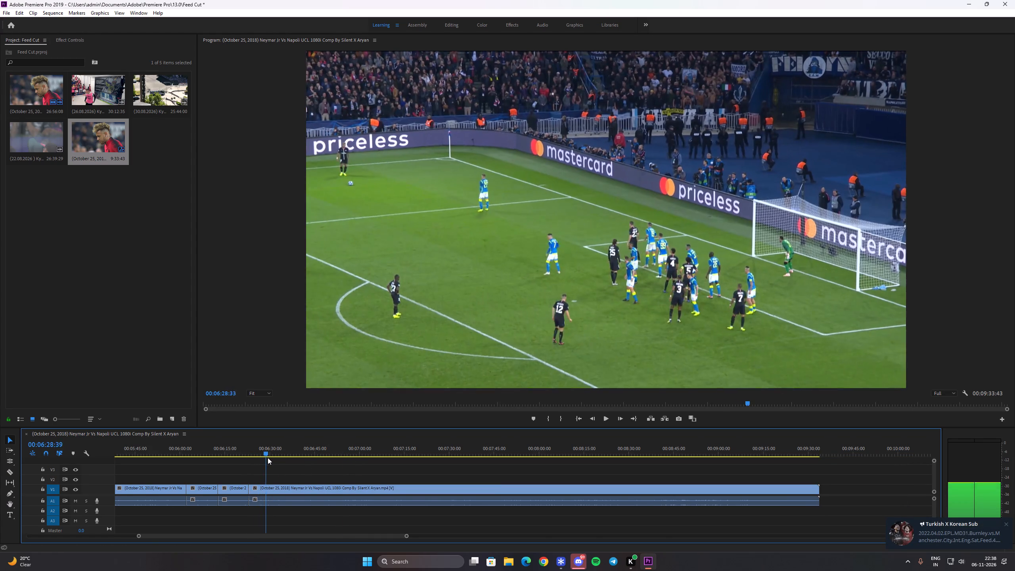
{"action": "left_click_drag", "start_coordinate": [268, 458], "coordinate": [289, 467]}
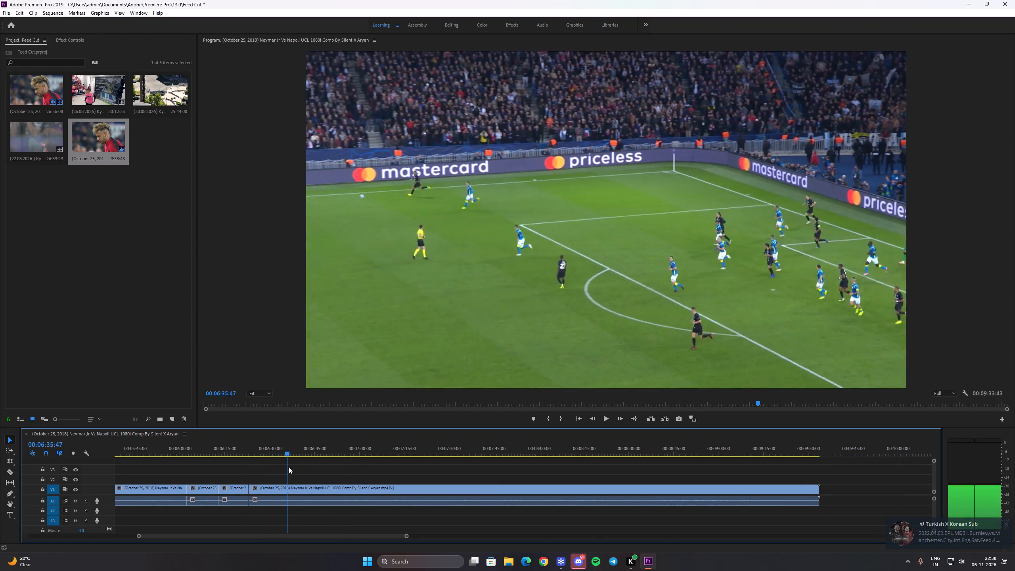
{"action": "left_click_drag", "start_coordinate": [289, 467], "coordinate": [312, 475]}
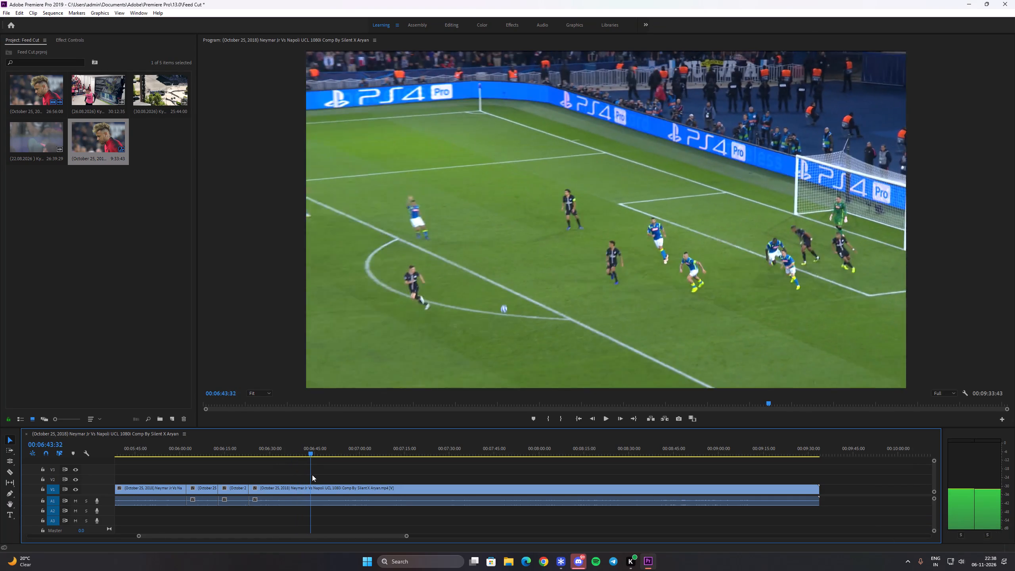
{"action": "left_click_drag", "start_coordinate": [312, 475], "coordinate": [335, 475]}
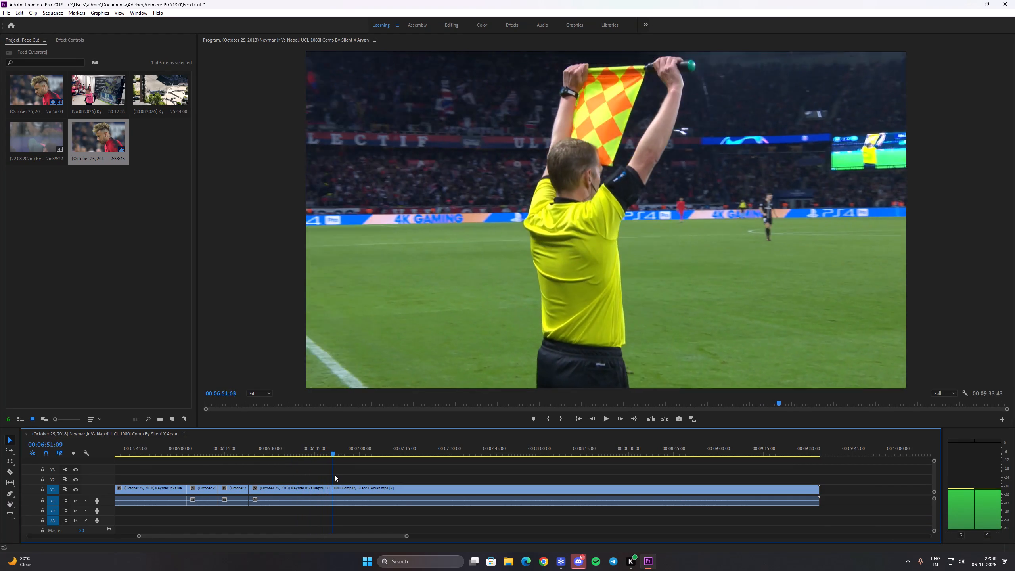
{"action": "left_click_drag", "start_coordinate": [335, 475], "coordinate": [335, 475]}
{"action": "key", "text": "c"}
{"action": "left_click", "coordinate": [335, 486]}
{"action": "key", "text": "v"}
Remove the footage from the cut at about 00:06:51 to the midfield play at 00:07:04:42 and close the gap.
{"action": "left_click", "coordinate": [358, 489]}
{"action": "key", "text": "space"}
{"action": "key", "text": "space"}
{"action": "left_click_drag", "start_coordinate": [341, 456], "coordinate": [389, 462]}
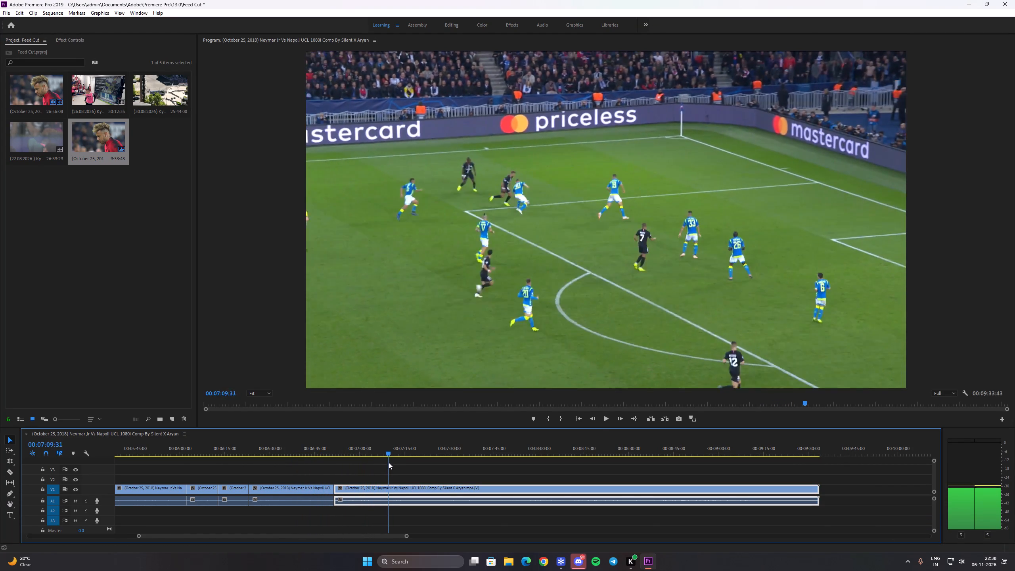
{"action": "left_click_drag", "start_coordinate": [389, 462], "coordinate": [375, 459]}
{"action": "key", "text": "c"}
{"action": "left_click", "coordinate": [374, 489]}
{"action": "key", "text": "v"}
{"action": "key", "text": "ctrl+x"}
{"action": "left_click", "coordinate": [364, 489], "text": "ctrl"}
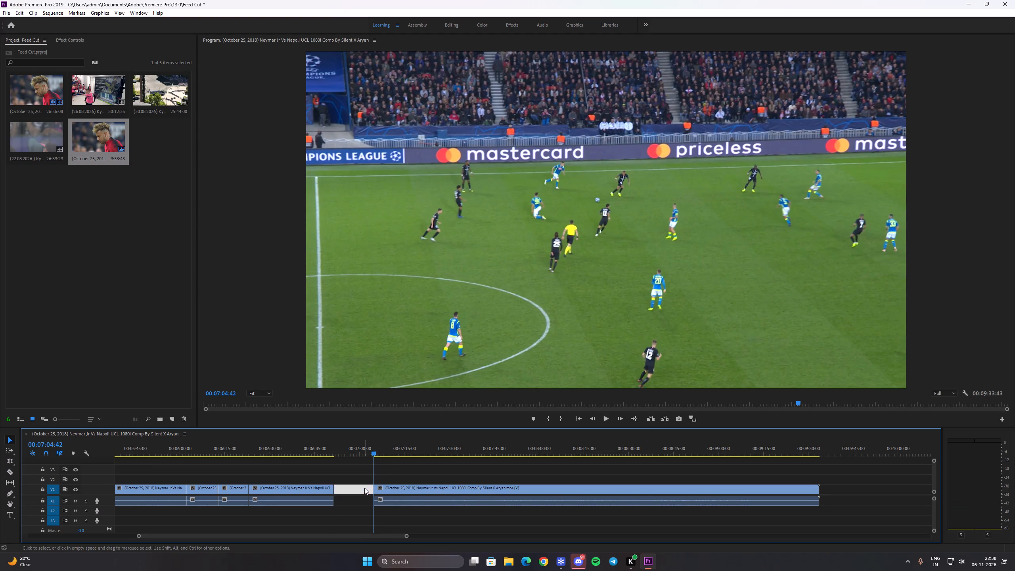
{"action": "key", "text": "shift+Return"}
{"action": "key", "text": "shift+Delete"}
Split the clip at about 00:07:09, during the wide play with the 89th-minute score graphic.
{"action": "key", "text": "space"}
{"action": "key", "text": "space"}
{"action": "left_click_drag", "start_coordinate": [342, 451], "coordinate": [354, 456]}
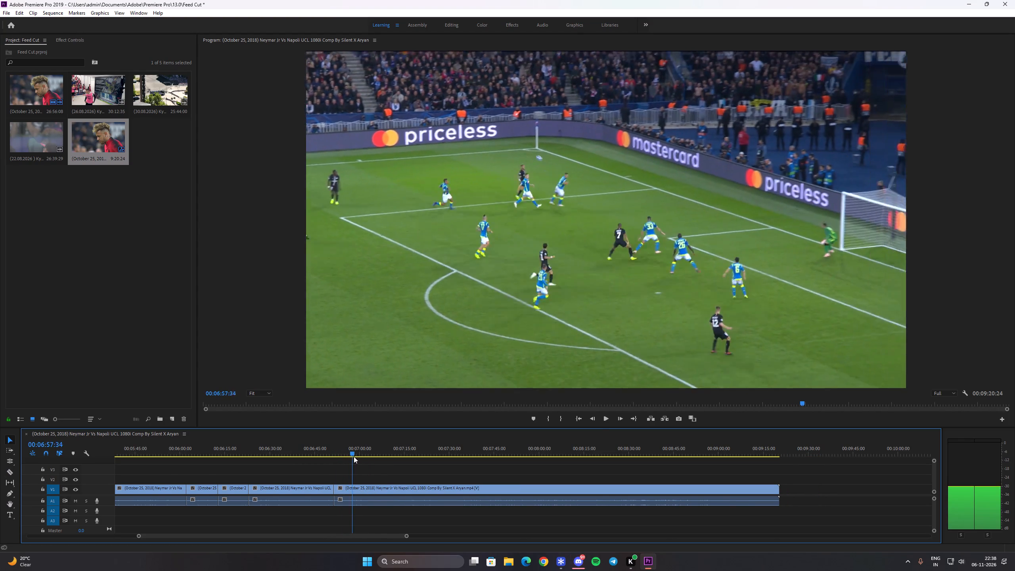
{"action": "left_click_drag", "start_coordinate": [354, 456], "coordinate": [381, 468]}
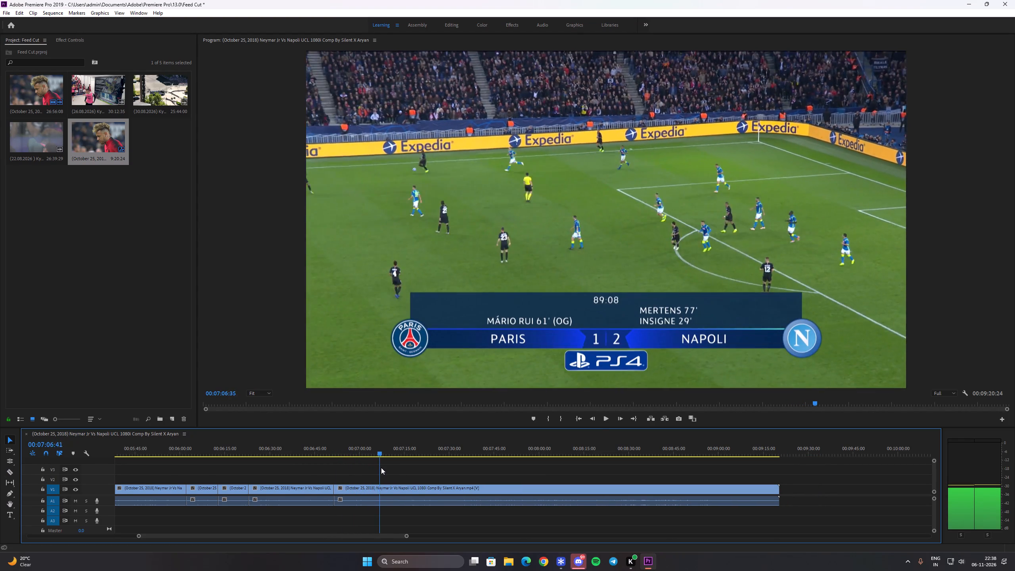
{"action": "left_click_drag", "start_coordinate": [381, 468], "coordinate": [389, 471]}
{"action": "key", "text": "c"}
{"action": "left_click", "coordinate": [388, 488]}
{"action": "key", "text": "v"}
Remove the footage from the cut at about 00:07:09 to about 00:07:48 and close the gap.
{"action": "left_click", "coordinate": [408, 487]}
{"action": "key", "text": "space"}
{"action": "key", "text": "space"}
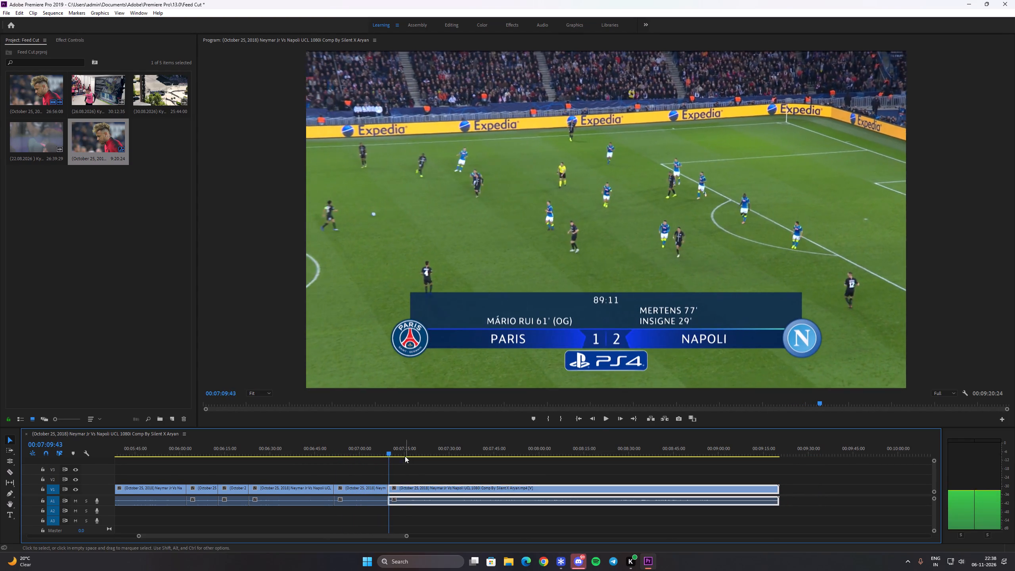
{"action": "left_click_drag", "start_coordinate": [402, 450], "coordinate": [424, 455]}
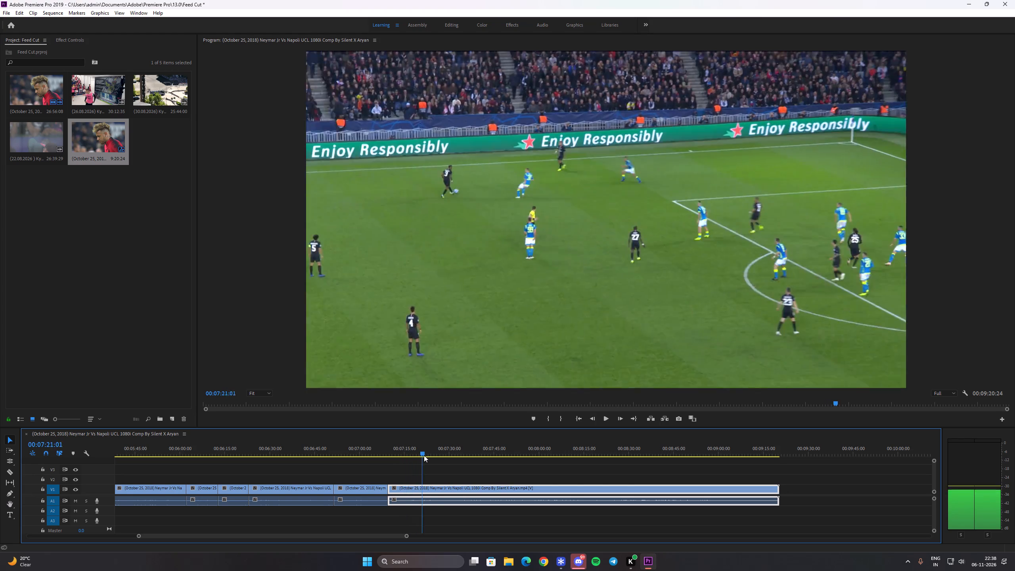
{"action": "left_click_drag", "start_coordinate": [424, 455], "coordinate": [484, 453]}
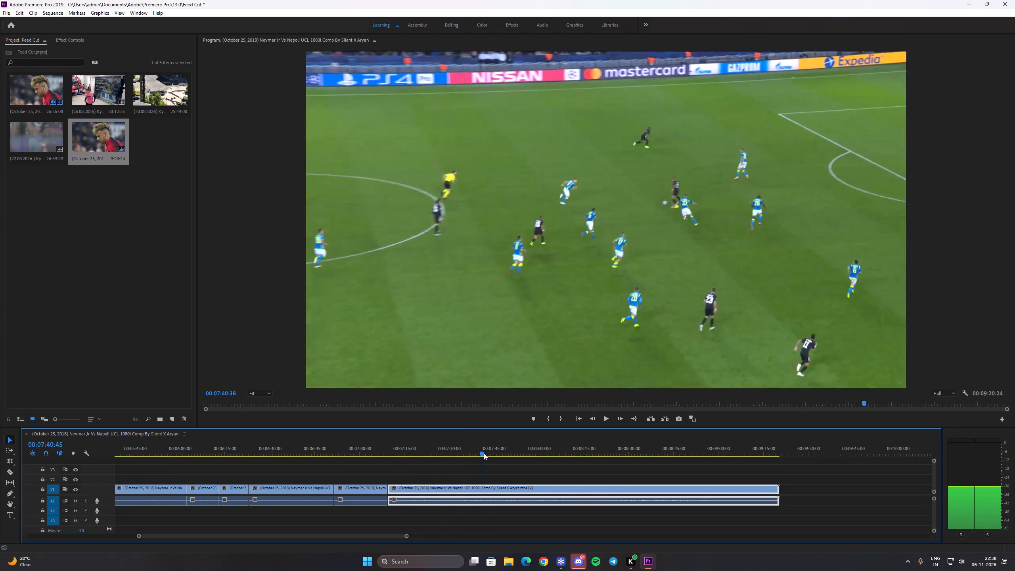
{"action": "left_click_drag", "start_coordinate": [484, 453], "coordinate": [495, 455]}
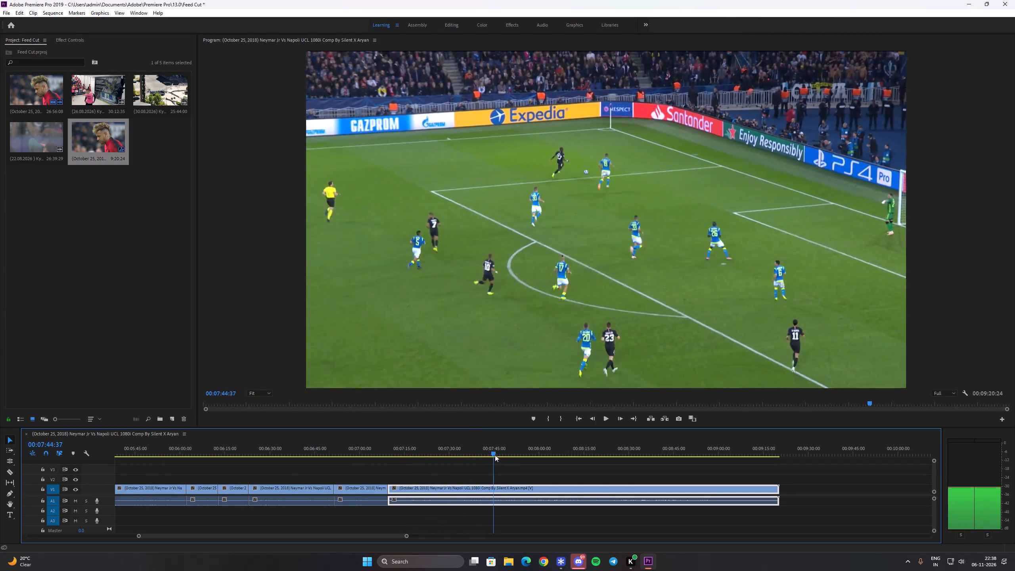
{"action": "left_click_drag", "start_coordinate": [495, 455], "coordinate": [504, 460]}
{"action": "key", "text": "c"}
{"action": "left_click", "coordinate": [503, 485]}
{"action": "key", "text": "v"}
{"action": "key", "text": "ctrl+x"}
{"action": "left_click", "coordinate": [493, 487], "text": "ctrl"}
{"action": "key", "text": "shift+Delete"}
Split the clip at about 00:07:28, during the goal celebration just before the cheering crowd shot.
{"action": "key", "text": "space"}
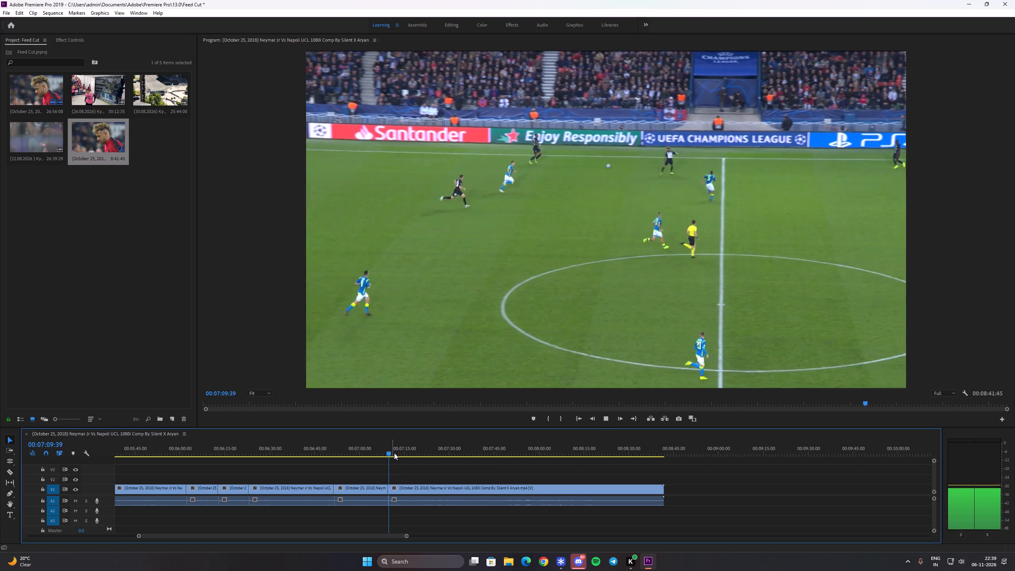
{"action": "key", "text": "space"}
{"action": "left_click_drag", "start_coordinate": [395, 450], "coordinate": [417, 458]}
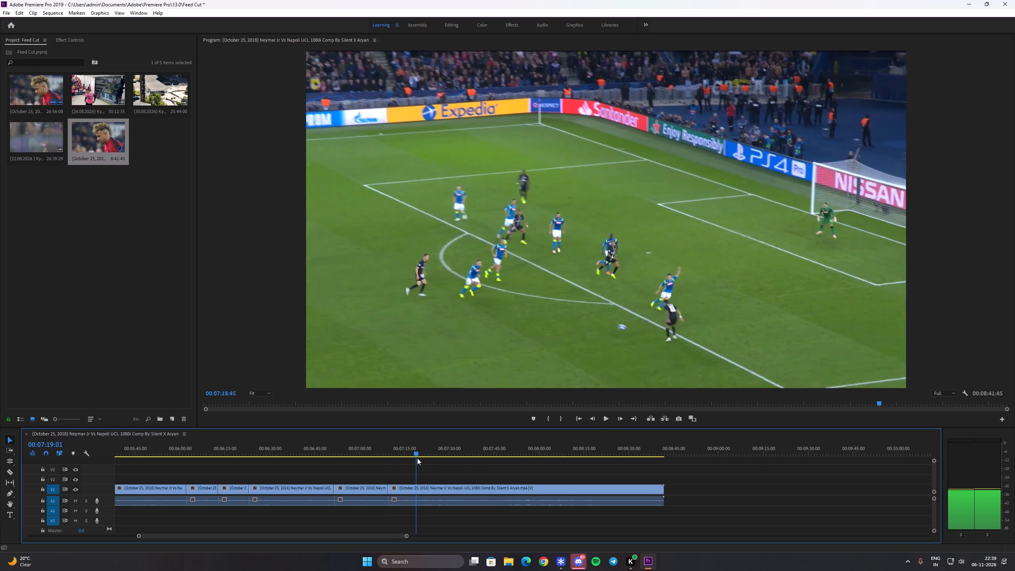
{"action": "left_click_drag", "start_coordinate": [417, 458], "coordinate": [442, 463]}
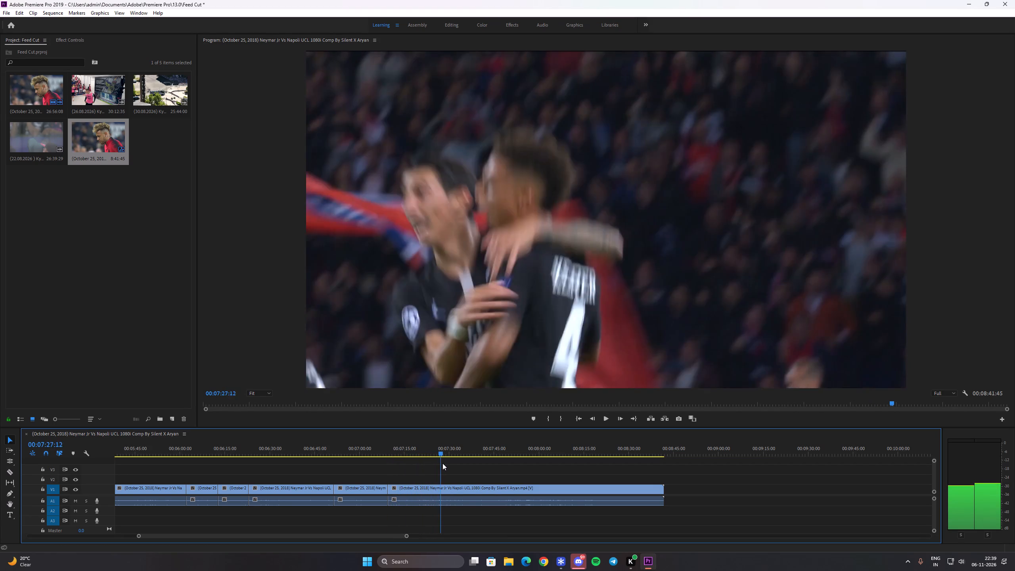
{"action": "left_click_drag", "start_coordinate": [442, 463], "coordinate": [473, 459]}
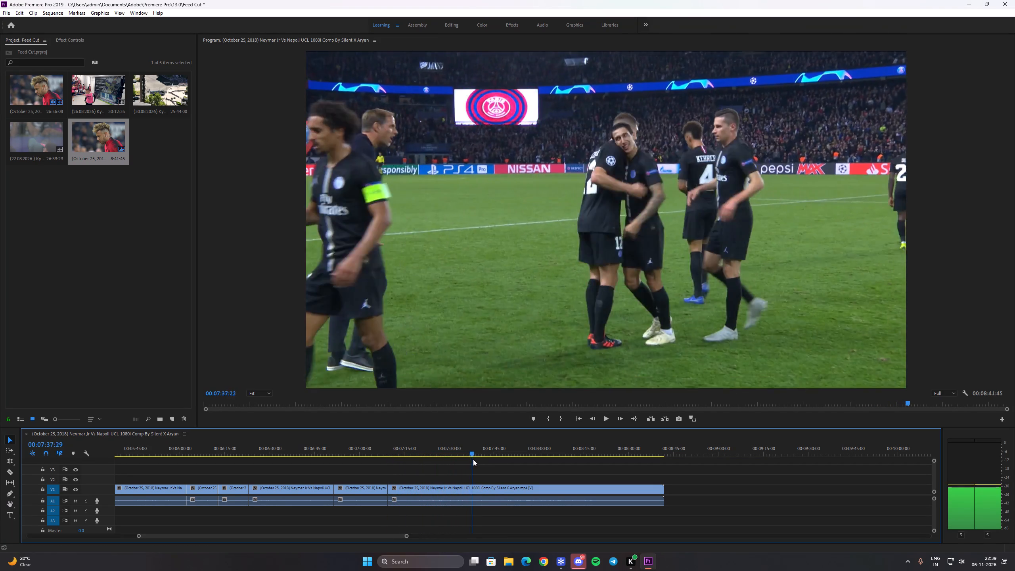
{"action": "left_click_drag", "start_coordinate": [473, 459], "coordinate": [446, 453]}
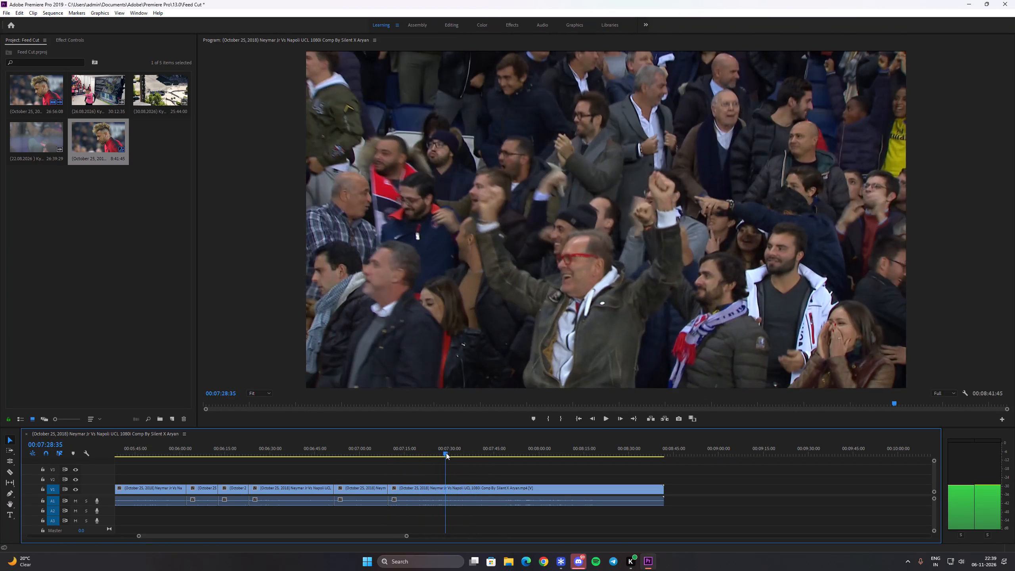
{"action": "left_click_drag", "start_coordinate": [446, 453], "coordinate": [444, 453]}
{"action": "key", "text": "c"}
{"action": "left_click", "coordinate": [442, 485]}
{"action": "key", "text": "v"}
Remove the crowd footage from the cut at about 00:07:28 to the players' hug at about 00:07:34 and close the gap.
{"action": "left_click", "coordinate": [460, 486]}
{"action": "left_click_drag", "start_coordinate": [453, 452], "coordinate": [457, 455]}
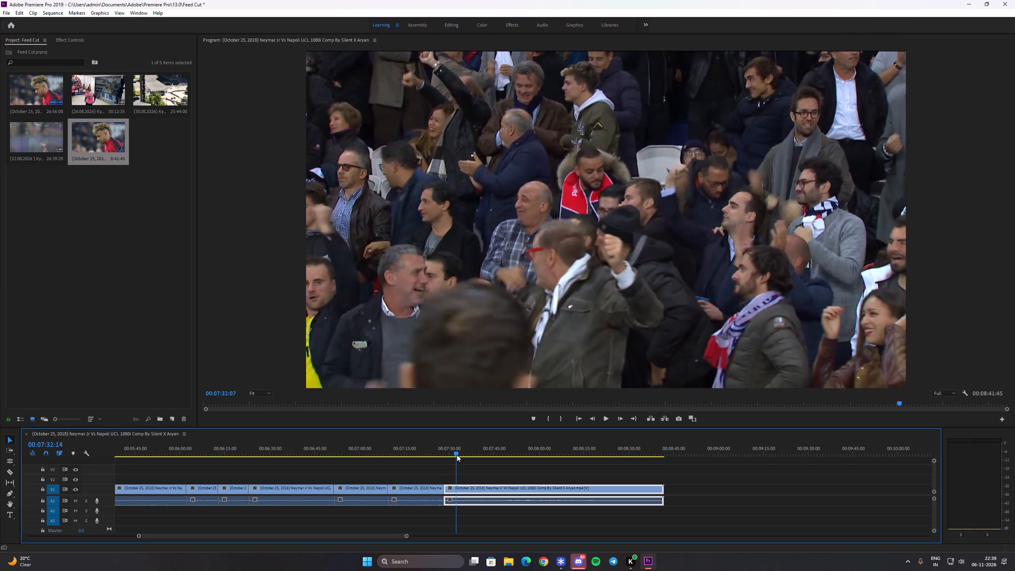
{"action": "left_click_drag", "start_coordinate": [457, 455], "coordinate": [462, 460]}
{"action": "key", "text": "c"}
{"action": "left_click", "coordinate": [462, 489]}
{"action": "key", "text": "v"}
{"action": "key", "text": "ctrl+x"}
{"action": "left_click", "coordinate": [455, 489], "text": "ctrl"}
{"action": "key", "text": "shift+Delete"}
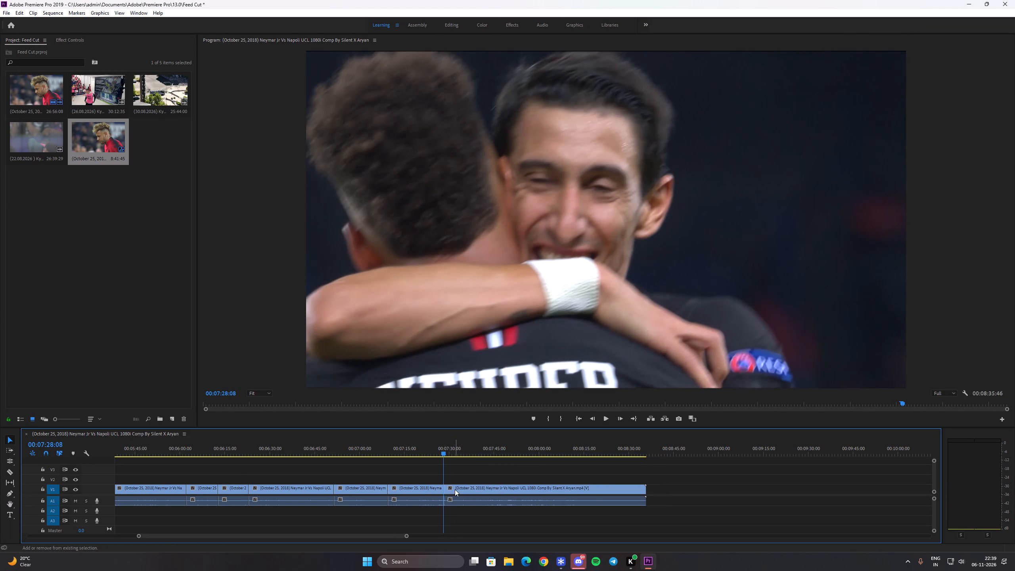
Split the clip at about 00:08:15, at the wide shot of the halfway line after the coach's celebration.
{"action": "left_click_drag", "start_coordinate": [456, 452], "coordinate": [476, 464]}
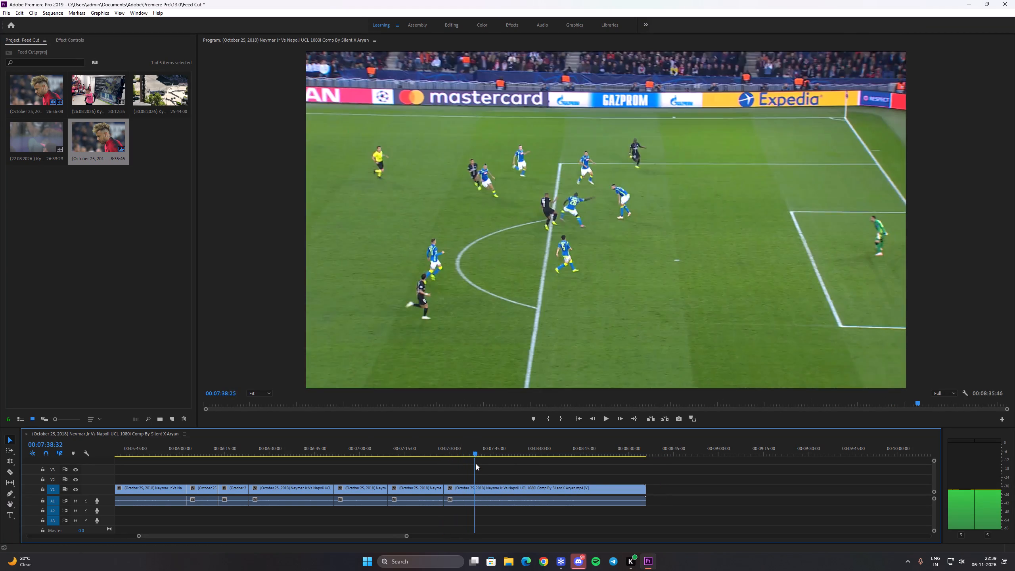
{"action": "left_click_drag", "start_coordinate": [476, 464], "coordinate": [517, 468]}
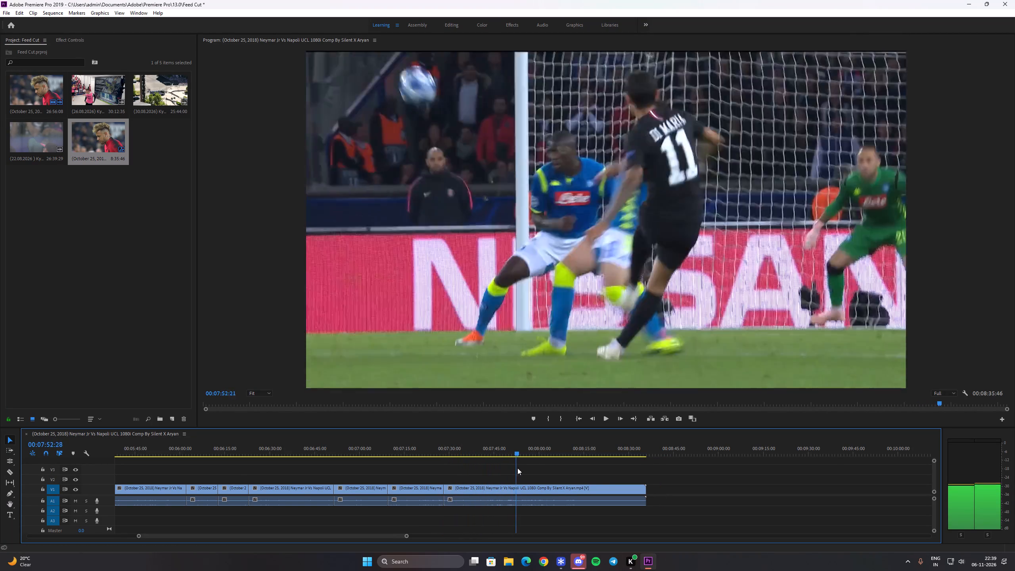
{"action": "left_click_drag", "start_coordinate": [517, 468], "coordinate": [559, 471]}
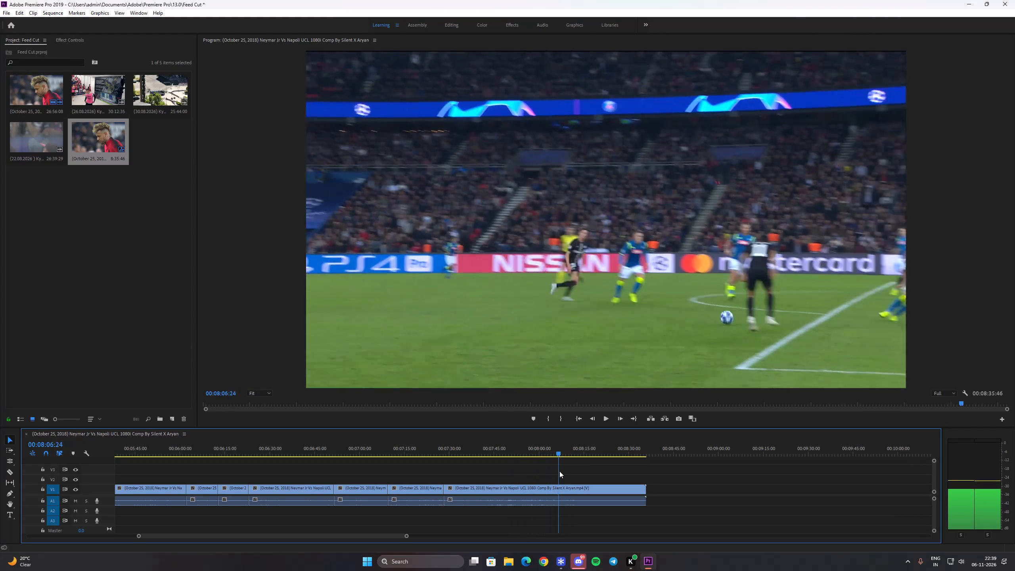
{"action": "left_click_drag", "start_coordinate": [559, 471], "coordinate": [576, 473]}
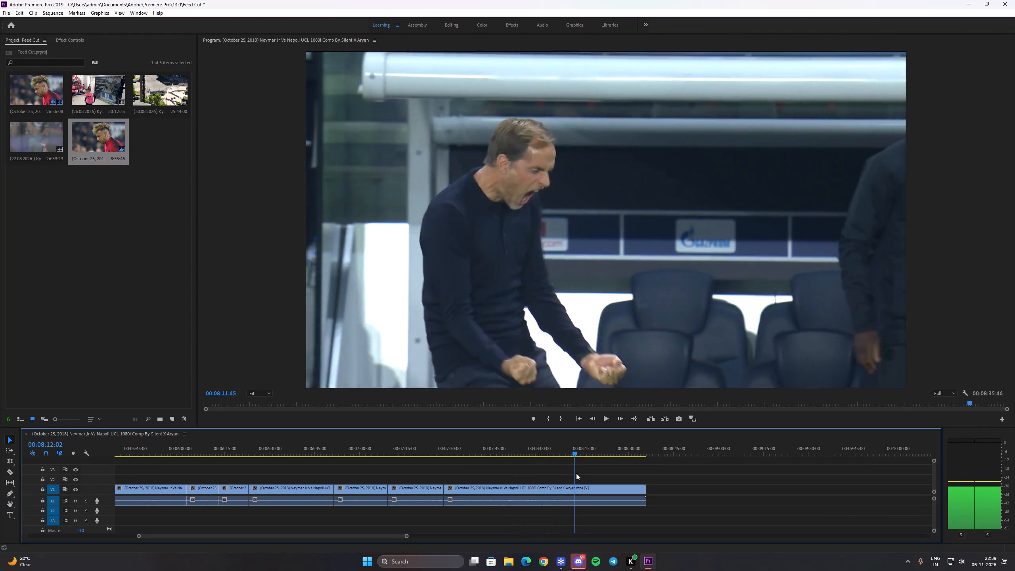
{"action": "left_click_drag", "start_coordinate": [576, 473], "coordinate": [587, 479]}
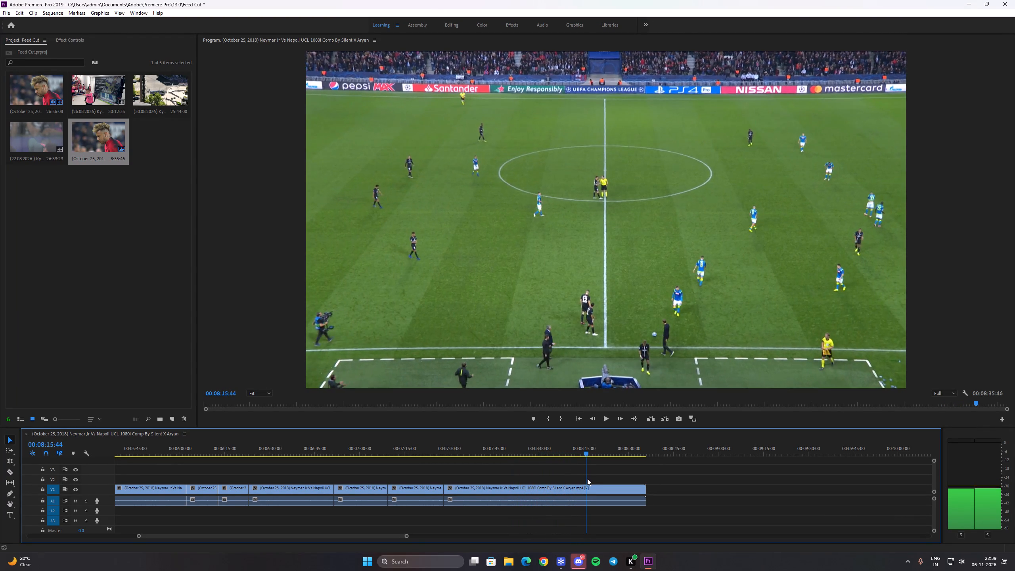
{"action": "left_click_drag", "start_coordinate": [587, 479], "coordinate": [585, 479]}
{"action": "key", "text": "c"}
{"action": "left_click", "coordinate": [583, 489]}
{"action": "key", "text": "v"}
Remove the footage from the cut at about 00:08:15 to the full-time score graphic at 00:08:31:06 and close the gap.
{"action": "left_click", "coordinate": [605, 488]}
{"action": "key", "text": "space"}
{"action": "key", "text": "space"}
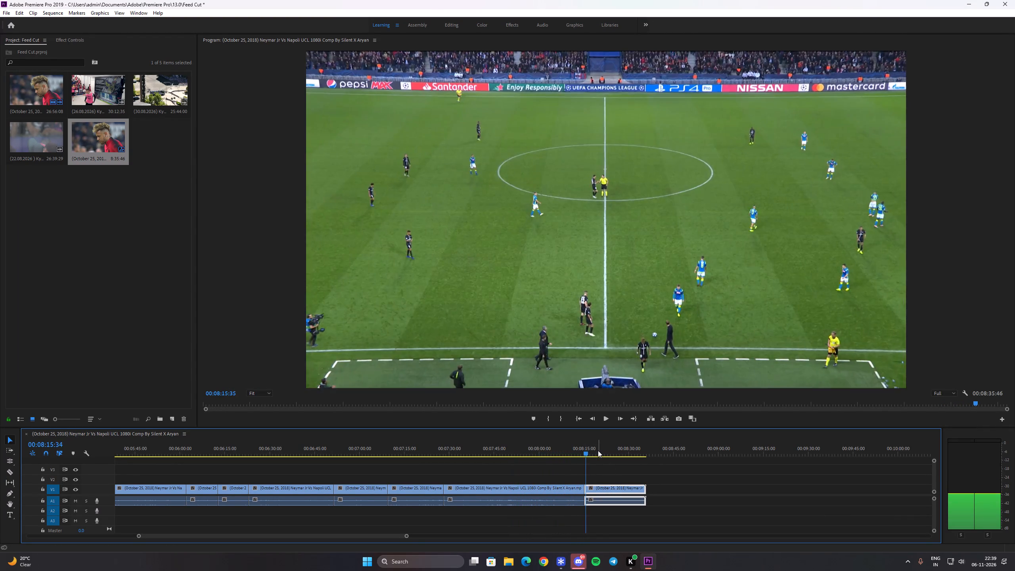
{"action": "left_click_drag", "start_coordinate": [598, 450], "coordinate": [640, 460]}
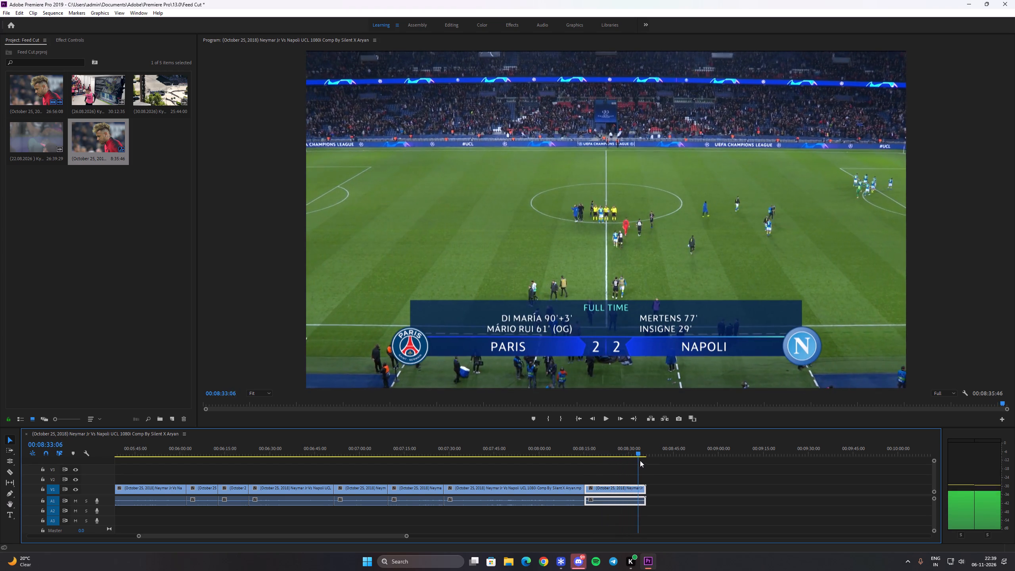
{"action": "left_click_drag", "start_coordinate": [640, 460], "coordinate": [633, 463]}
{"action": "key", "text": "c"}
{"action": "left_click", "coordinate": [631, 489]}
{"action": "key", "text": "v"}
{"action": "key", "text": "ctrl+x"}
{"action": "left_click", "coordinate": [620, 489], "text": "ctrl"}
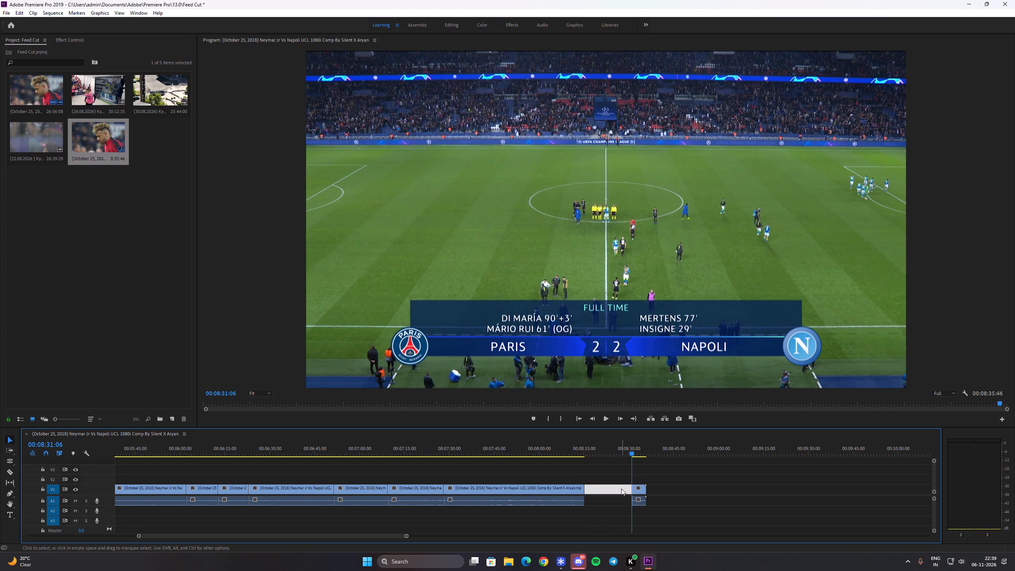
{"action": "key", "text": "shift+Delete"}
Save the Feed Cut project.
{"action": "key", "text": "ctrl+s"}
{"action": "left_click", "coordinate": [622, 492]}
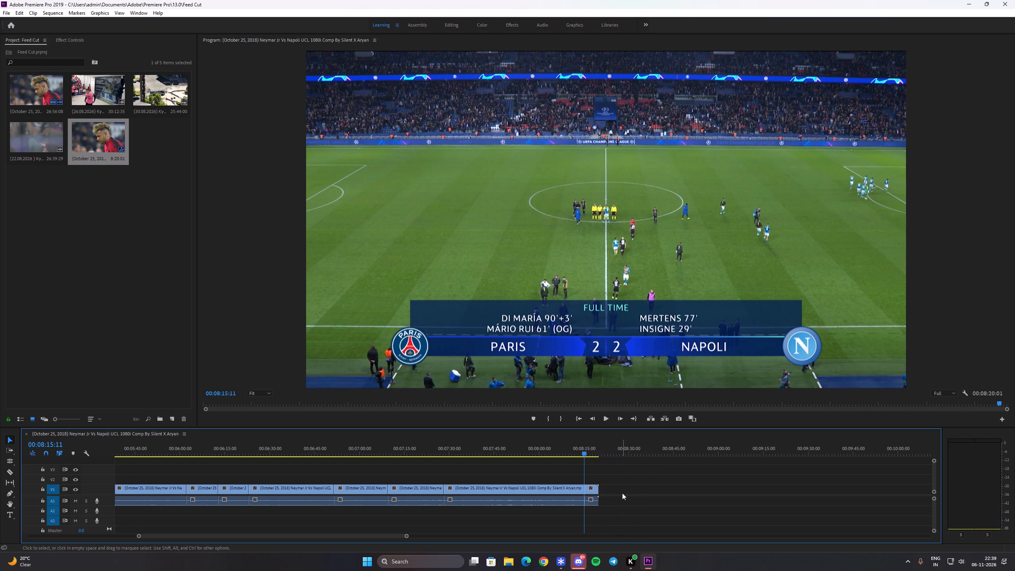
Start a media export to Downloads with the output name "(October 25, 2018) Neymar Jr Vs Napoli UCL 1080i Upscaled".
{"action": "key", "text": "ctrl+m"}
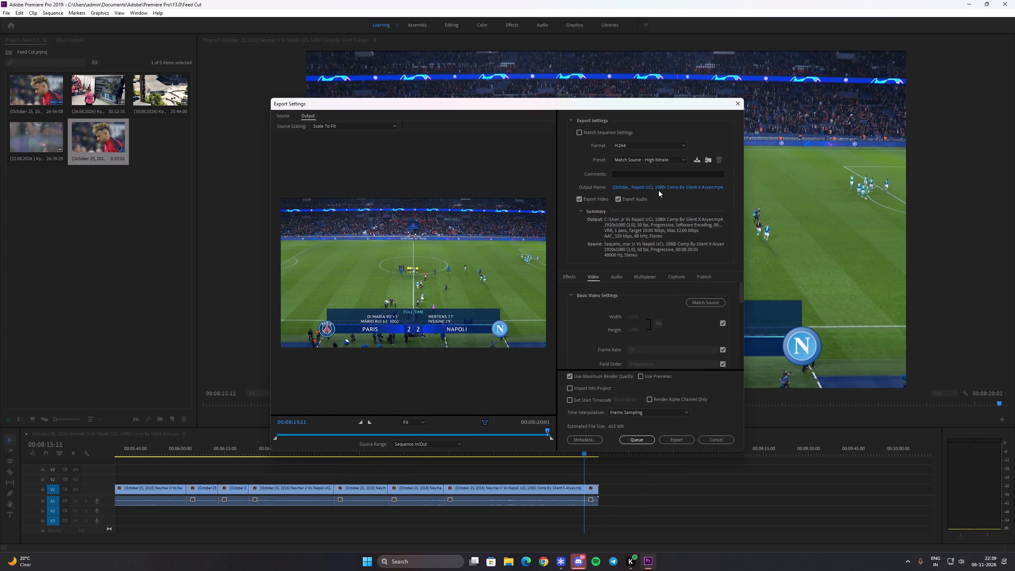
{"action": "left_click", "coordinate": [659, 190]}
{"action": "left_click", "coordinate": [659, 187]}
{"action": "left_click", "coordinate": [489, 339]}
{"action": "left_click_drag", "start_coordinate": [490, 338], "coordinate": [451, 335]}
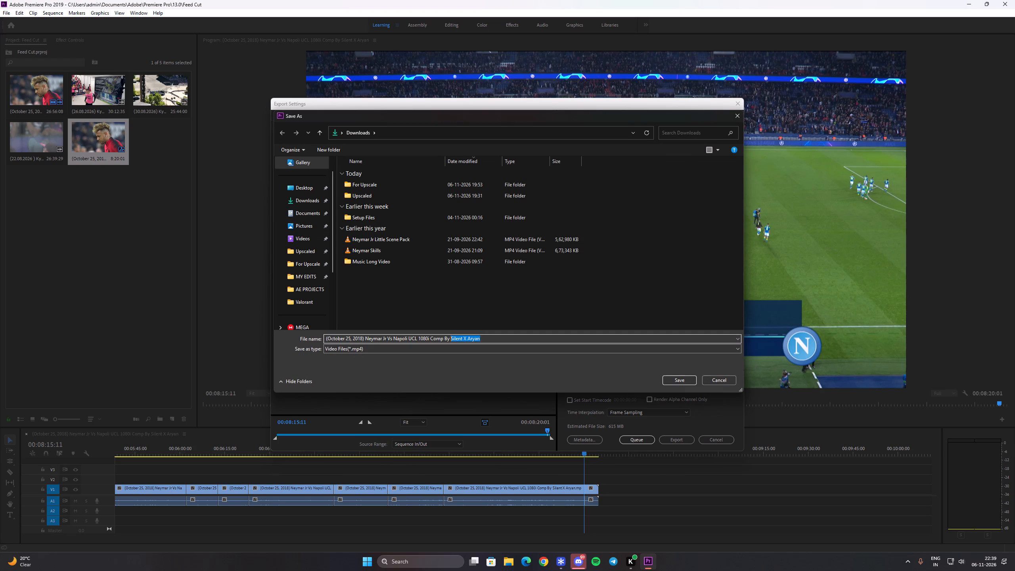
{"action": "left_click_drag", "start_coordinate": [451, 335], "coordinate": [431, 333]}
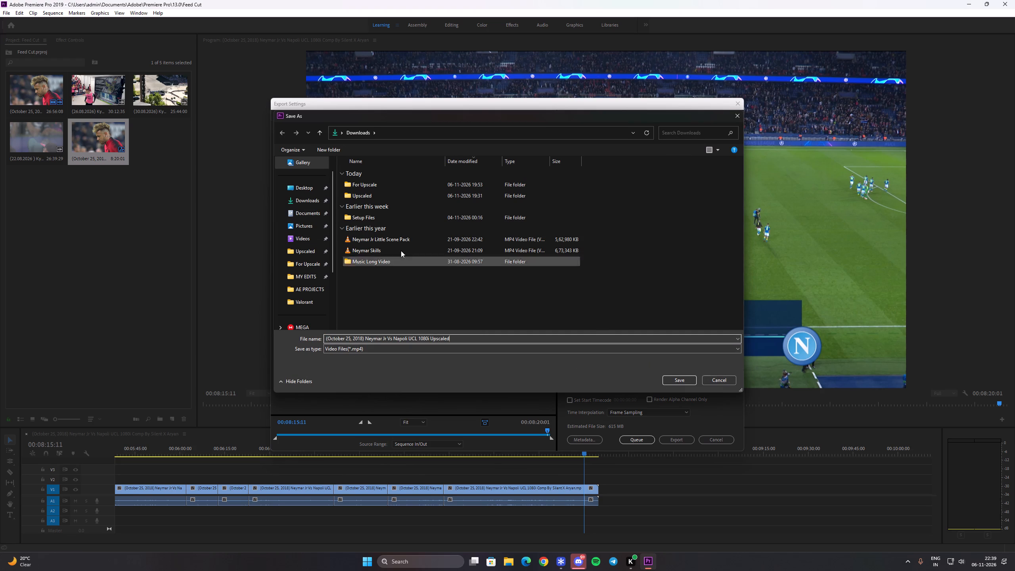
{"action": "left_click", "coordinate": [681, 379]}
Unlink the H.264 profile and level from the source, set the profile to High and choose a different encoding level.
{"action": "scroll", "coordinate": [590, 346], "scroll_direction": "down", "scroll_amount": 2}
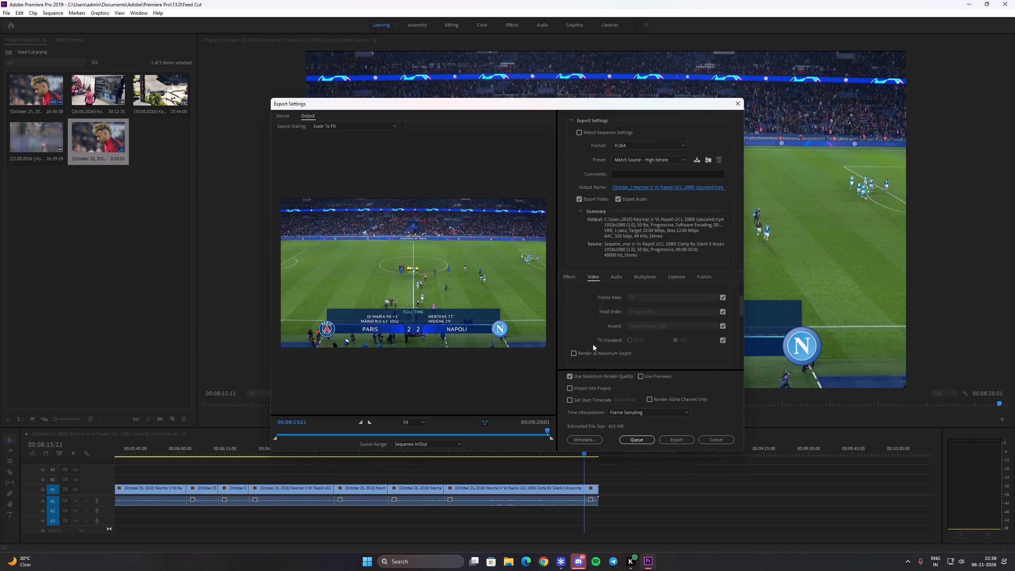
{"action": "left_click", "coordinate": [593, 353]}
{"action": "left_click", "coordinate": [604, 351]}
{"action": "scroll", "coordinate": [626, 326], "scroll_direction": "down", "scroll_amount": 3}
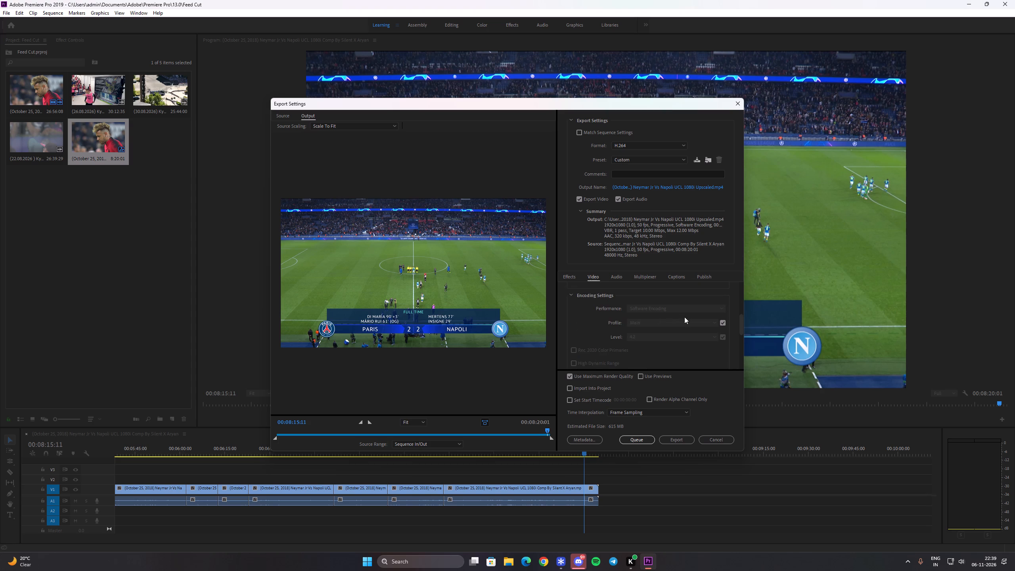
{"action": "left_click", "coordinate": [724, 323]}
{"action": "left_click", "coordinate": [699, 312]}
{"action": "left_click", "coordinate": [723, 338]}
{"action": "left_click", "coordinate": [672, 320]}
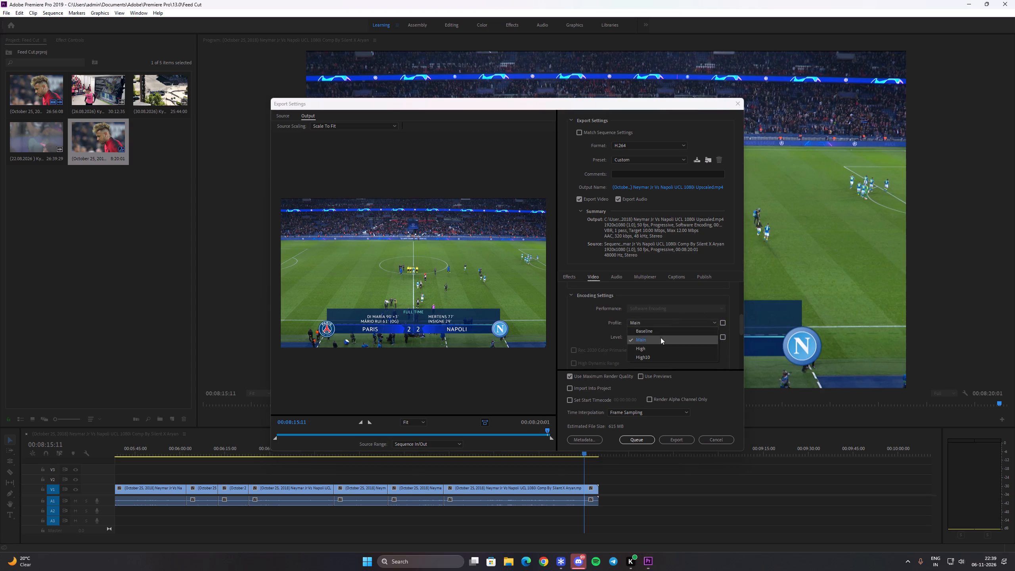
{"action": "left_click", "coordinate": [649, 346]}
{"action": "left_click", "coordinate": [647, 335]}
{"action": "left_click", "coordinate": [657, 467]}
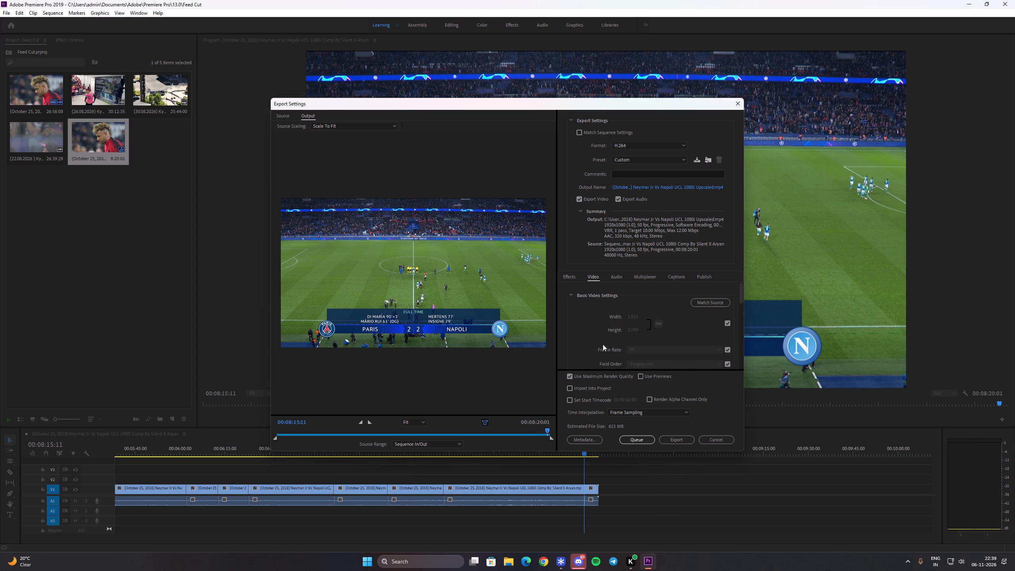
Set the export's bitrate encoding to CBR.
{"action": "scroll", "coordinate": [612, 343], "scroll_direction": "down", "scroll_amount": 9}
{"action": "left_click", "coordinate": [641, 291]}
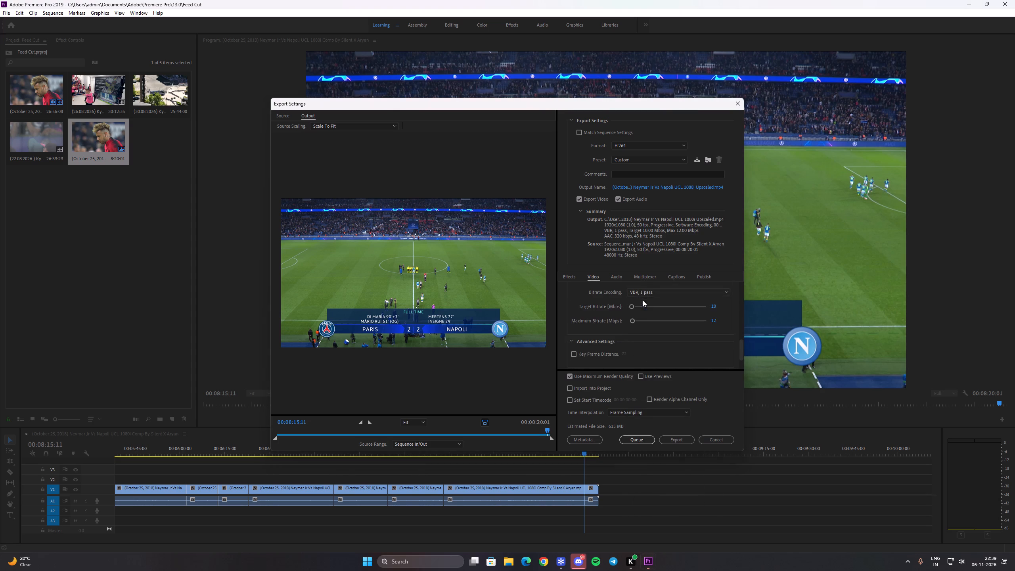
{"action": "left_click", "coordinate": [643, 300]}
Open the source Neymar Jr Vs Napoli video from the For Upscale folder in MediaInfo to check its bitrate.
{"action": "left_click", "coordinate": [416, 566]}
{"action": "left_click", "coordinate": [425, 386]}
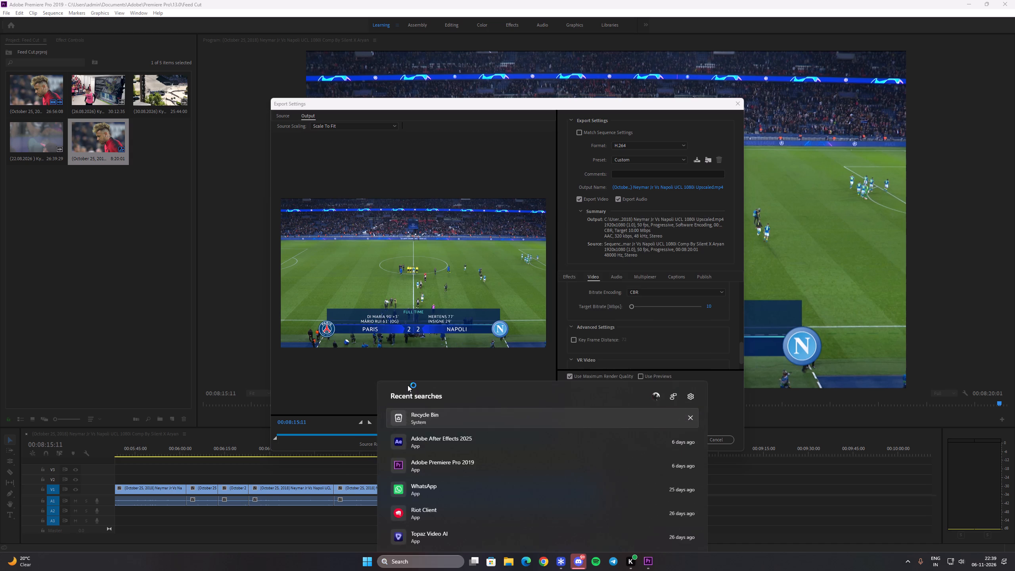
{"action": "left_click", "coordinate": [349, 196]}
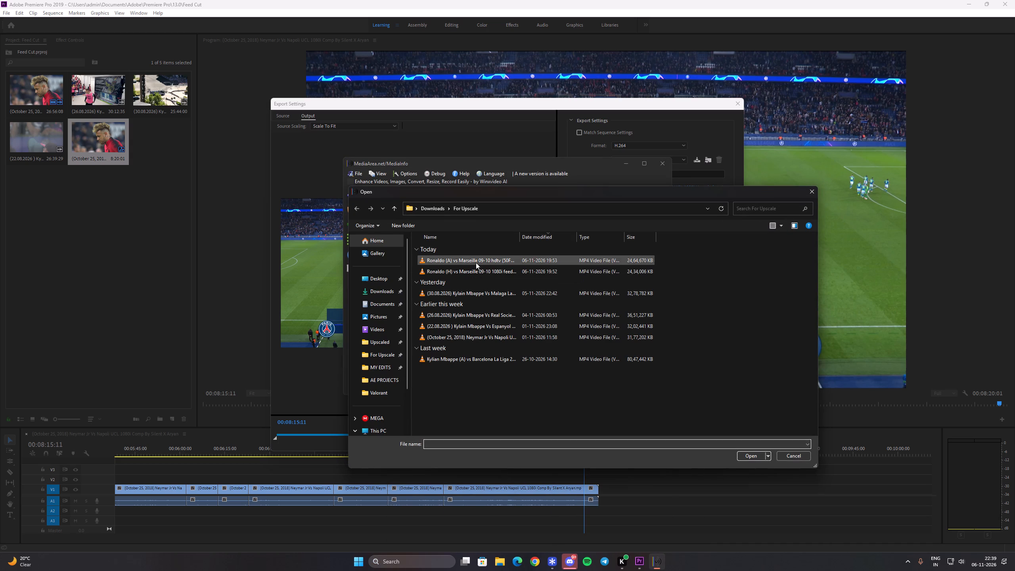
{"action": "left_click", "coordinate": [393, 281]}
{"action": "left_click", "coordinate": [392, 287]}
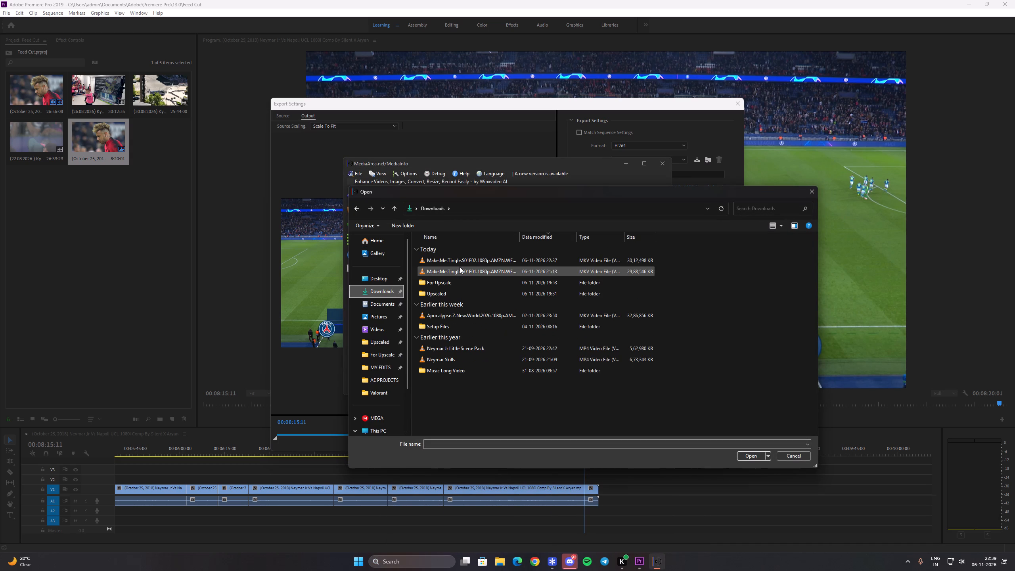
{"action": "double_click", "coordinate": [448, 282]}
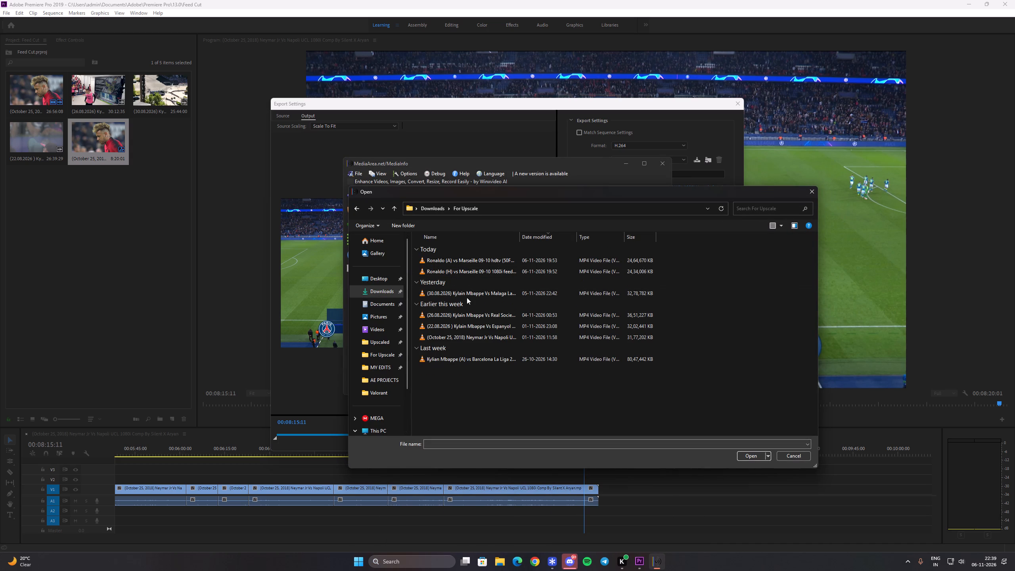
{"action": "left_click", "coordinate": [492, 336]}
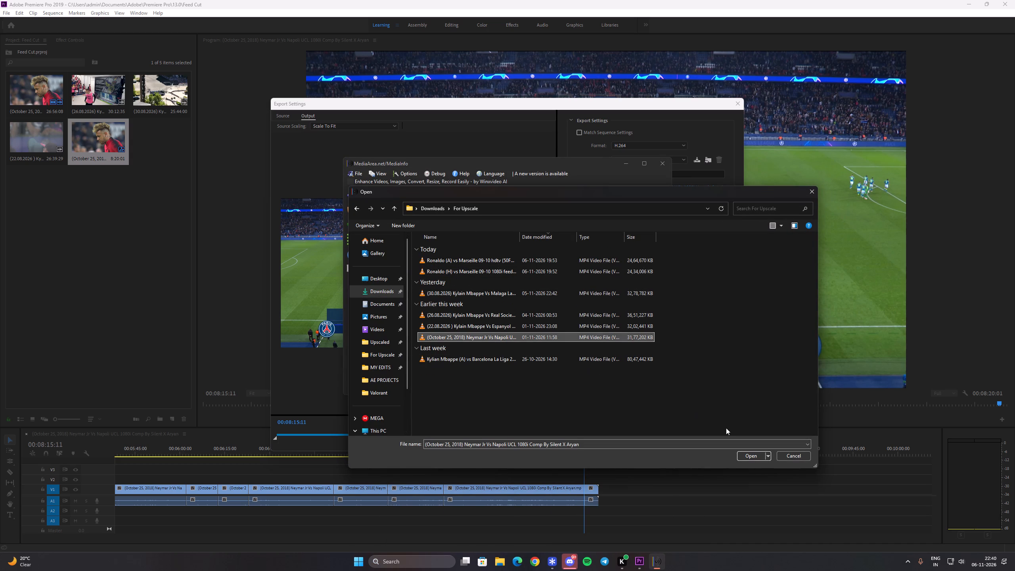
{"action": "left_click", "coordinate": [748, 459]}
{"action": "left_click", "coordinate": [663, 167]}
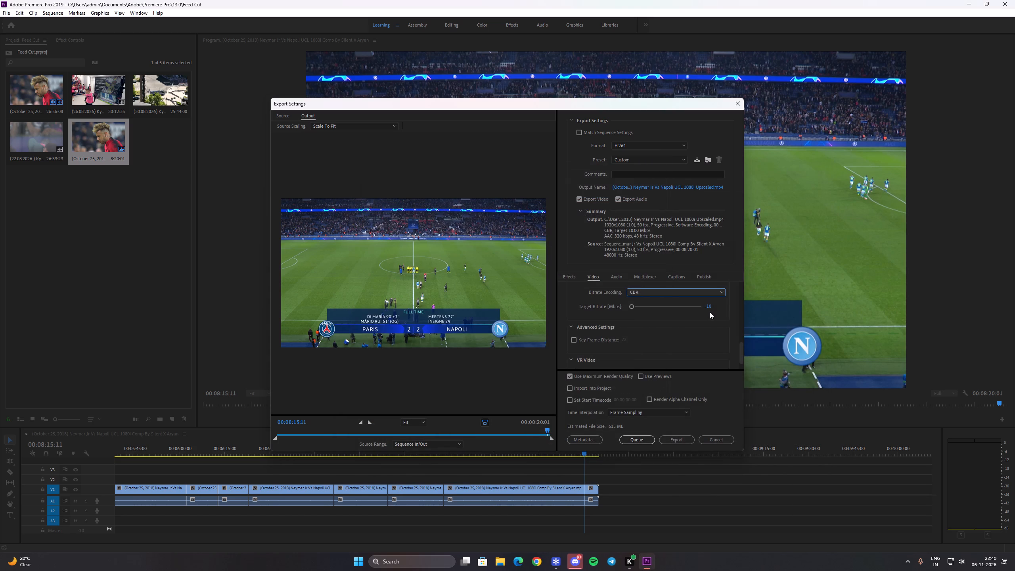
Back in Premiere Pro's export settings, set the target bitrate to 15.8 Mbps.
{"action": "left_click", "coordinate": [708, 306]}
{"action": "key", "text": "1"}
{"action": "type", "text": "5."}
{"action": "key", "text": "8"}
{"action": "key", "text": "Return"}
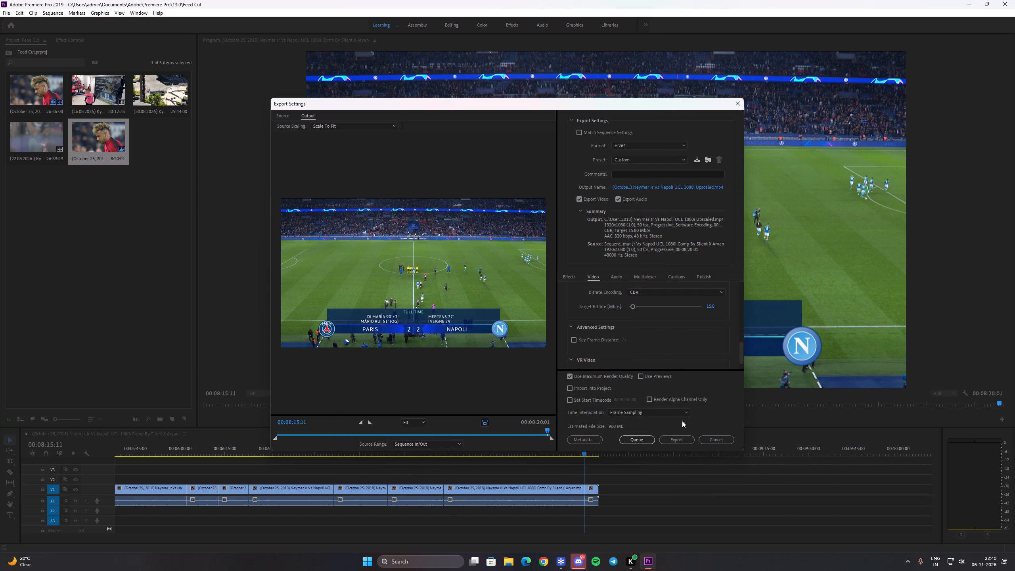
Export the trimmed Neymar Jr vs Napoli sequence with the configured H.264 settings.
{"action": "left_click", "coordinate": [678, 440]}
{"action": "left_click", "coordinate": [491, 293]}
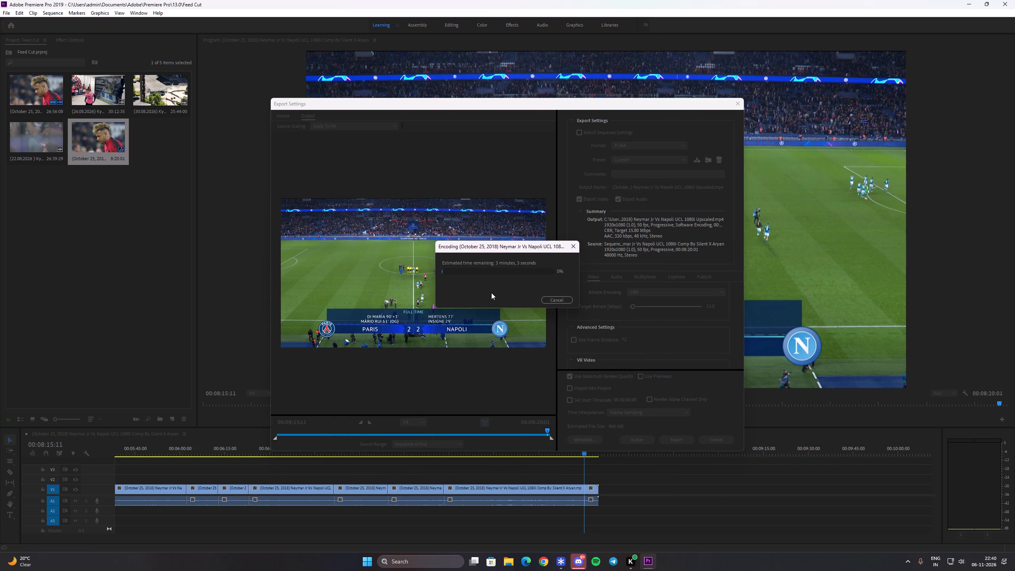